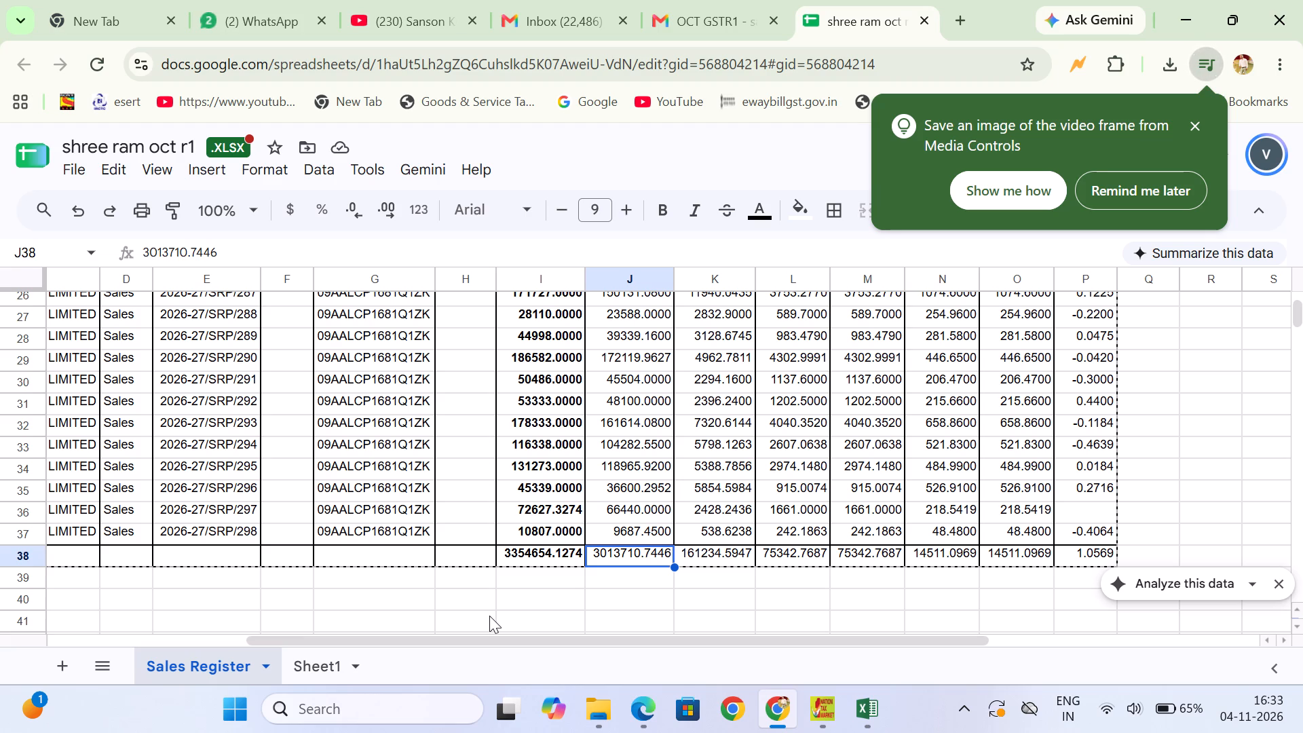
Select the column L and column O totals in row 38 together to check their combined sum.
{"action": "left_click", "coordinate": [789, 544]}
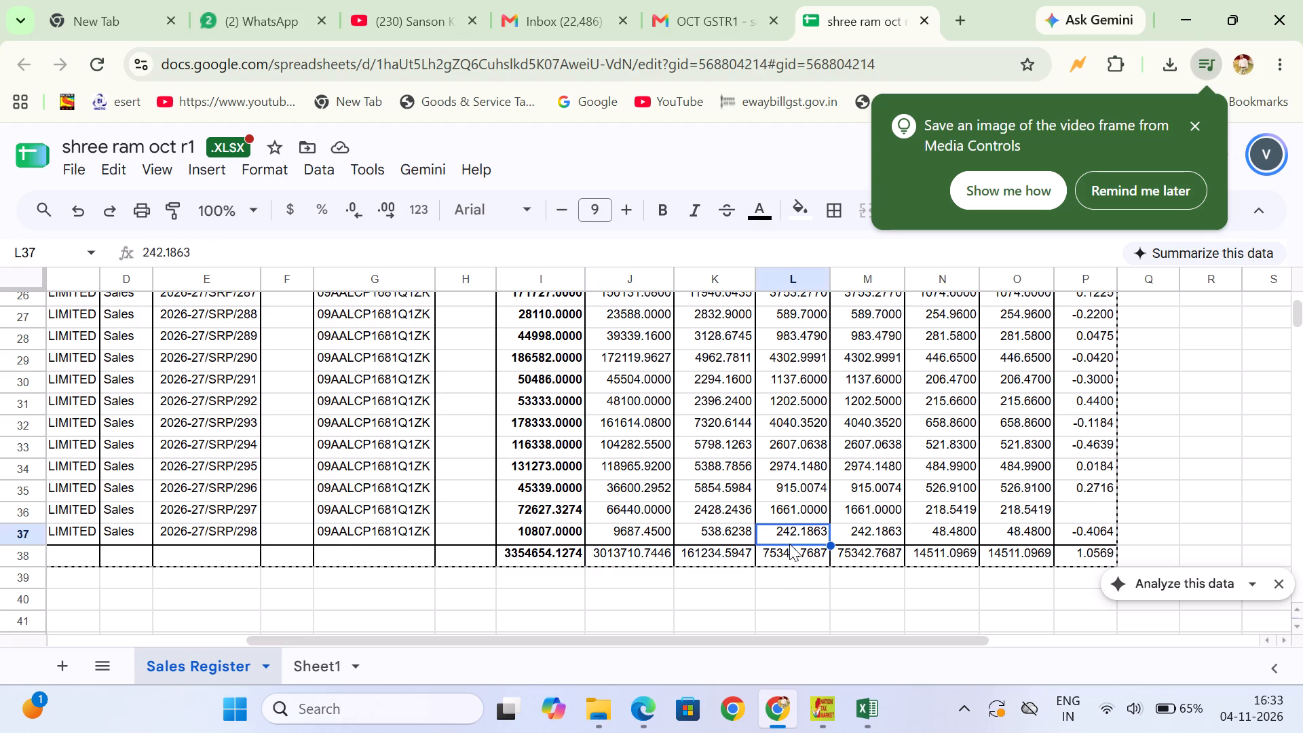
{"action": "left_click", "coordinate": [791, 560]}
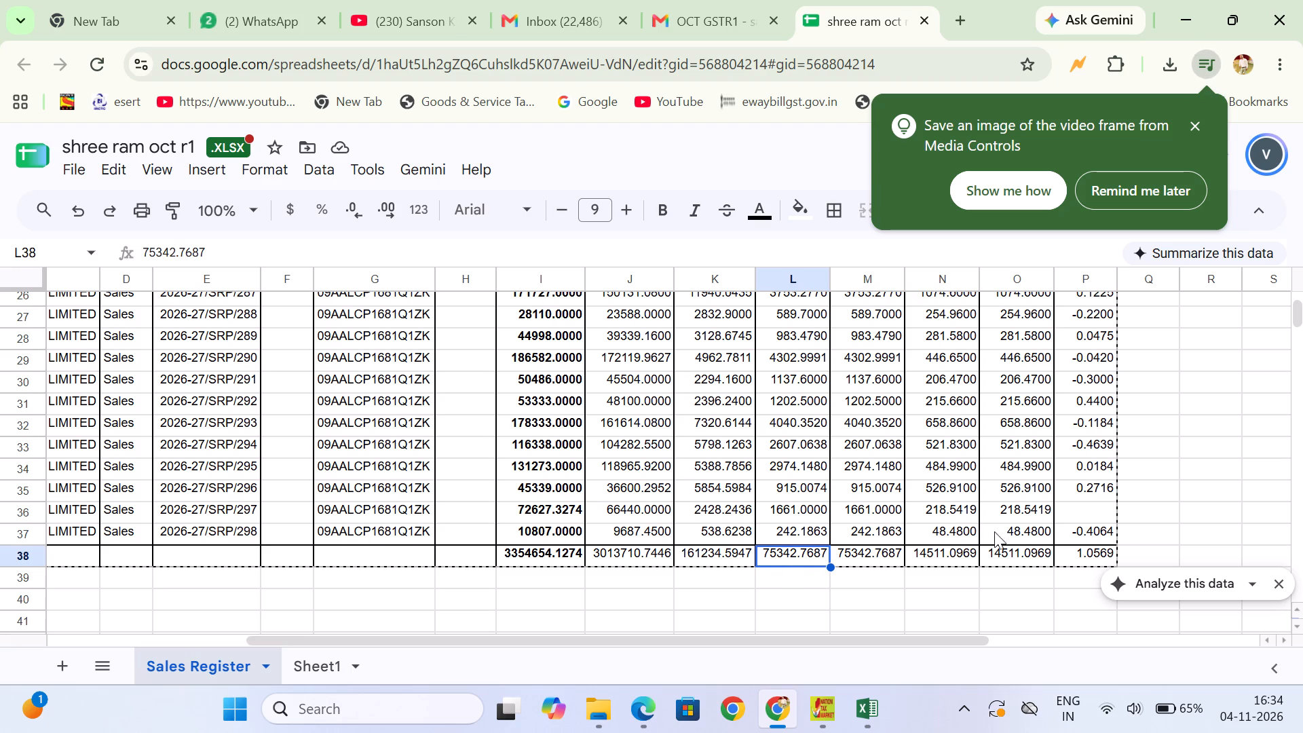
{"action": "left_click", "coordinate": [1010, 548], "text": "ctrl"}
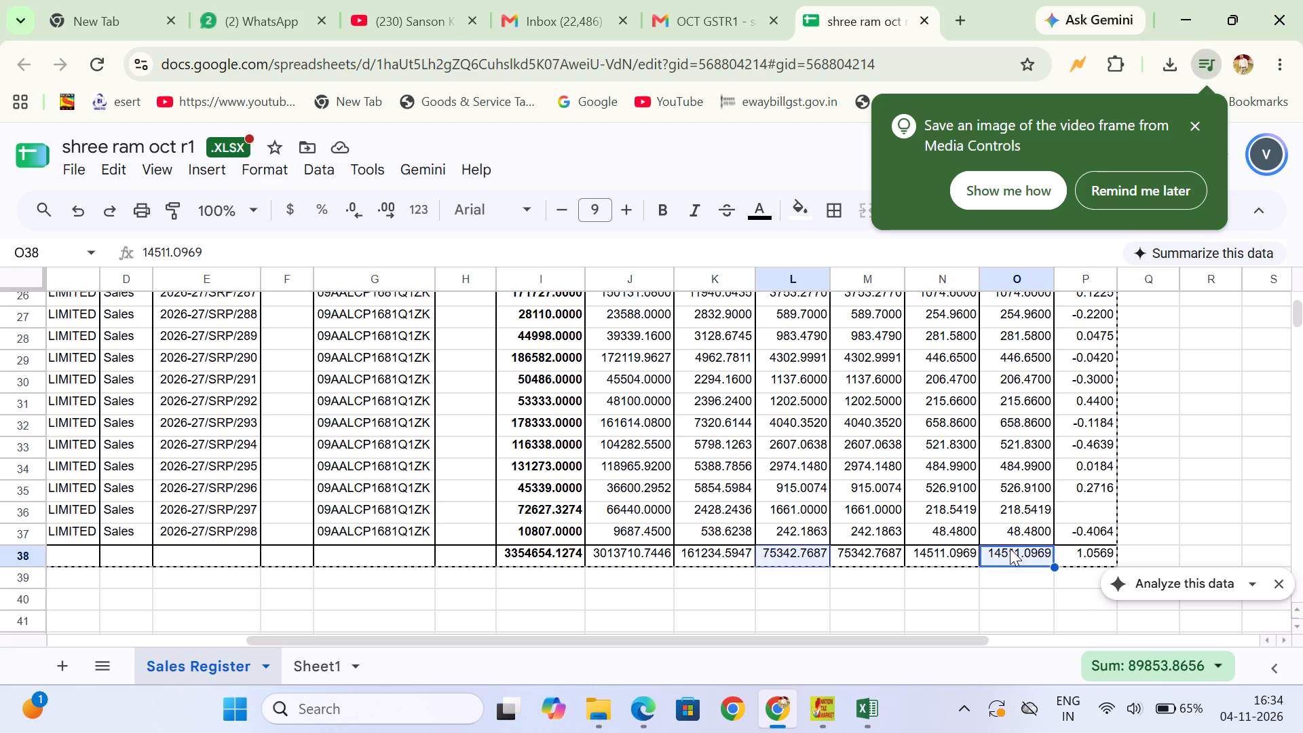
Select the column J and column K totals in row 38 together to check their combined sum.
{"action": "left_click", "coordinate": [641, 546]}
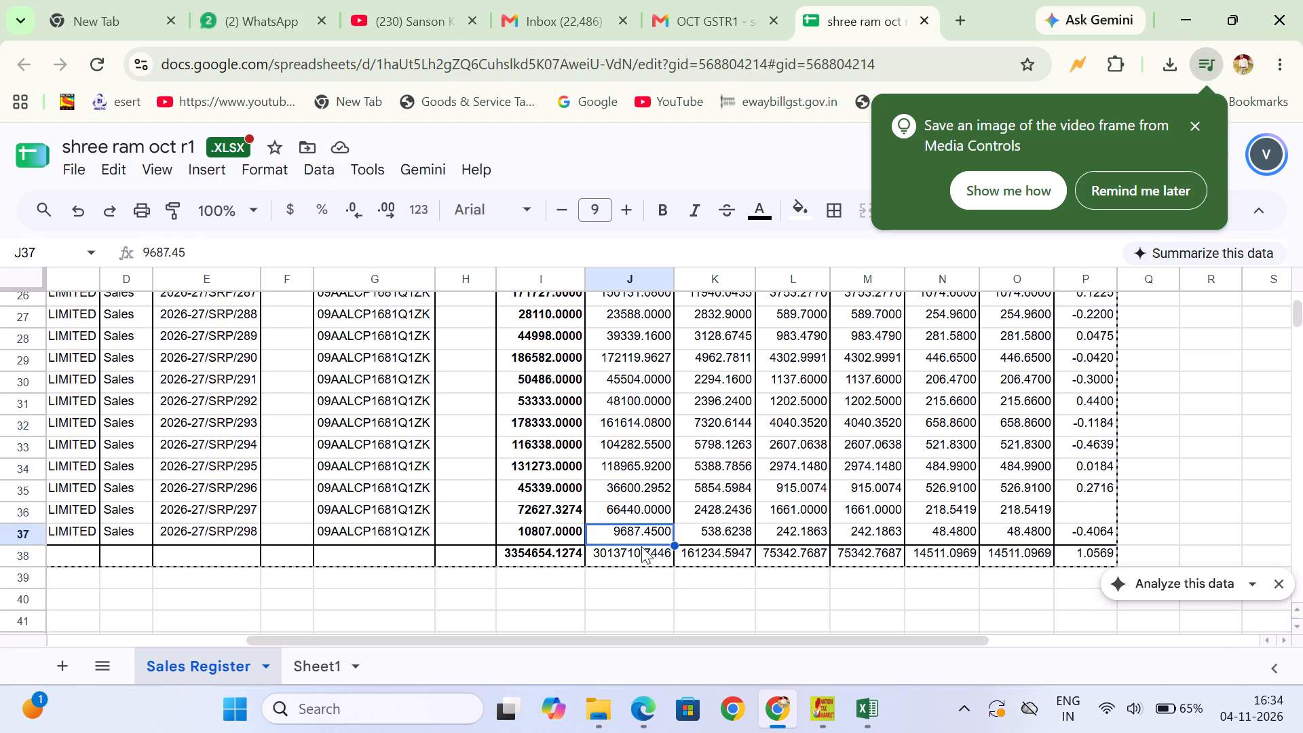
{"action": "left_click", "coordinate": [638, 557]}
{"action": "left_click", "coordinate": [713, 553], "text": "ctrl"}
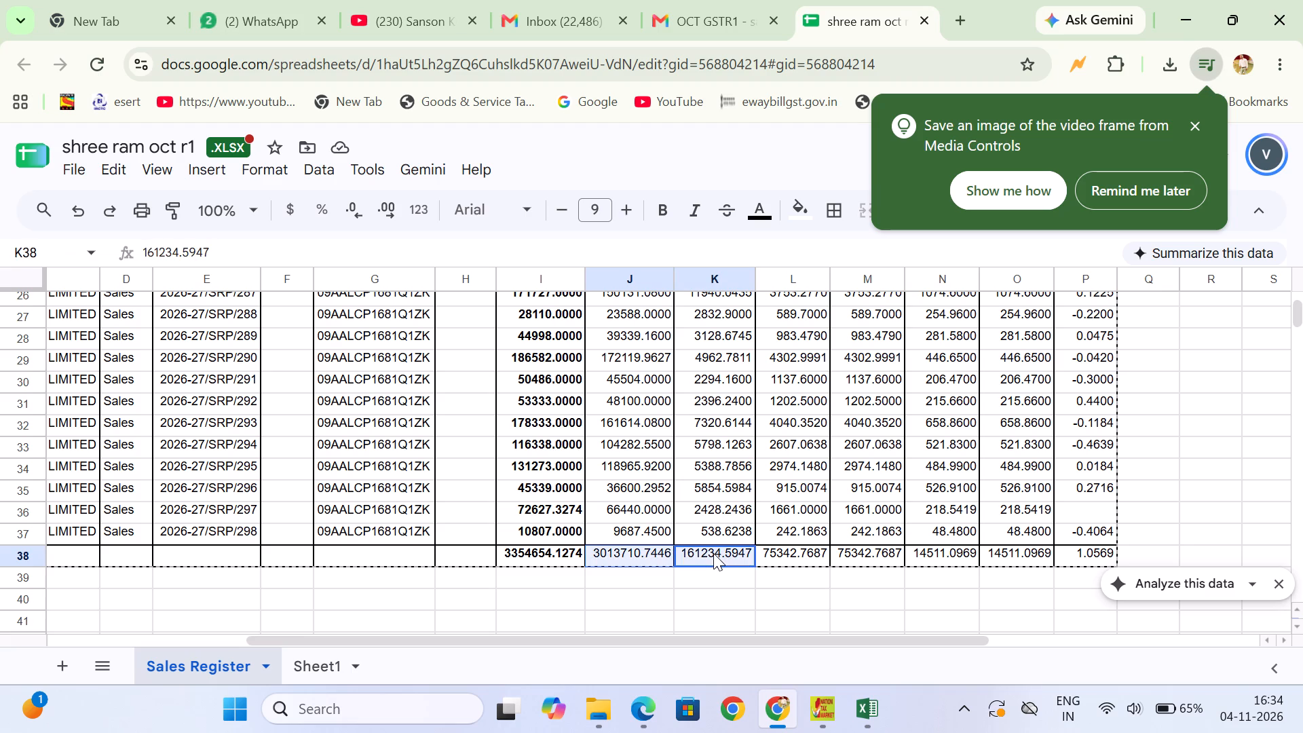
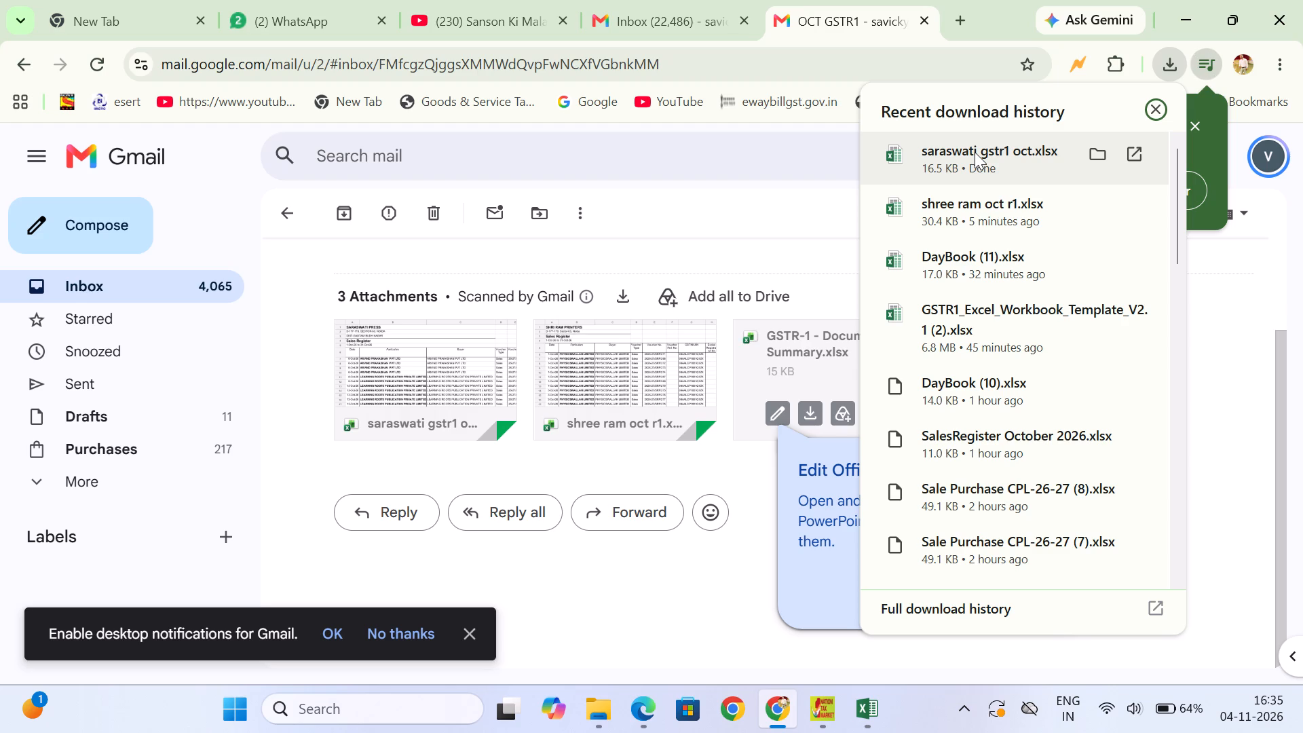
Show the downloaded workbook saraswati gstr1 oct.xlsx in its containing folder from the recent download history.
{"action": "left_click", "coordinate": [1093, 156]}
{"action": "left_click", "coordinate": [1093, 156]}
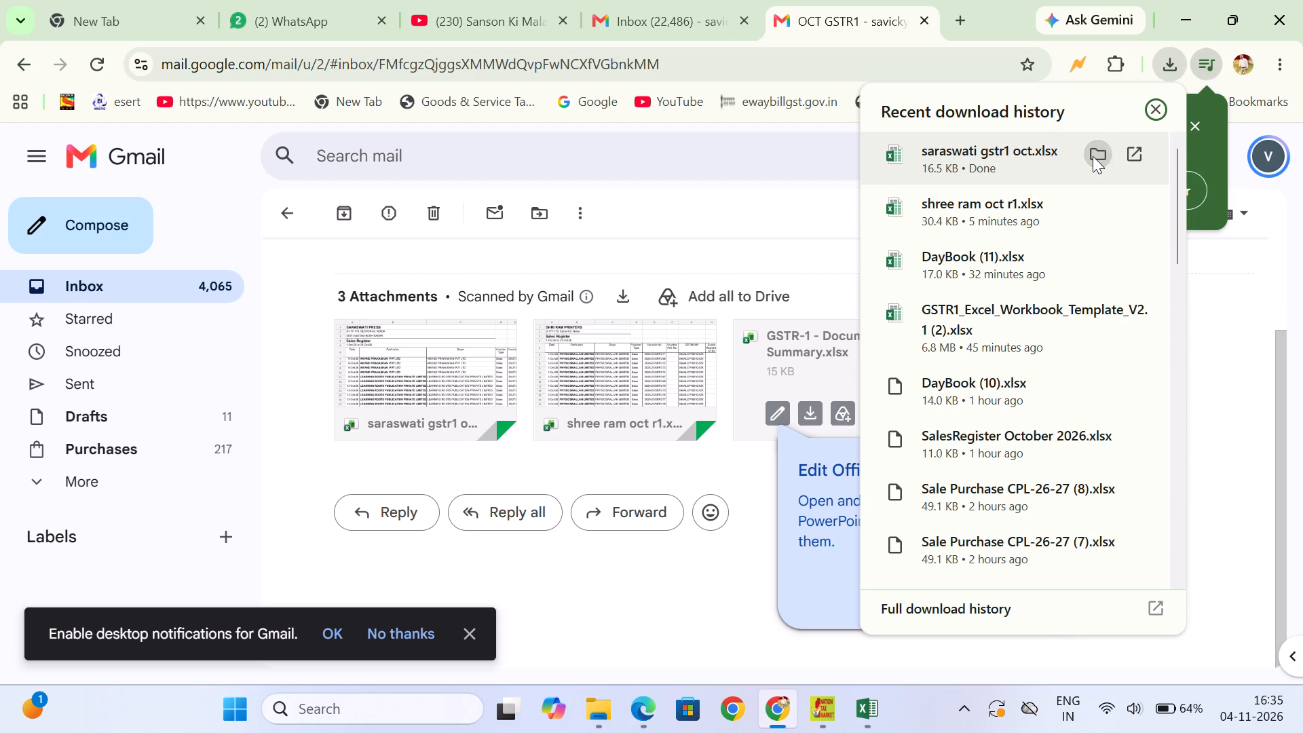
{"action": "triple_click", "coordinate": [1093, 156]}
{"action": "triple_click", "coordinate": [1093, 156]}
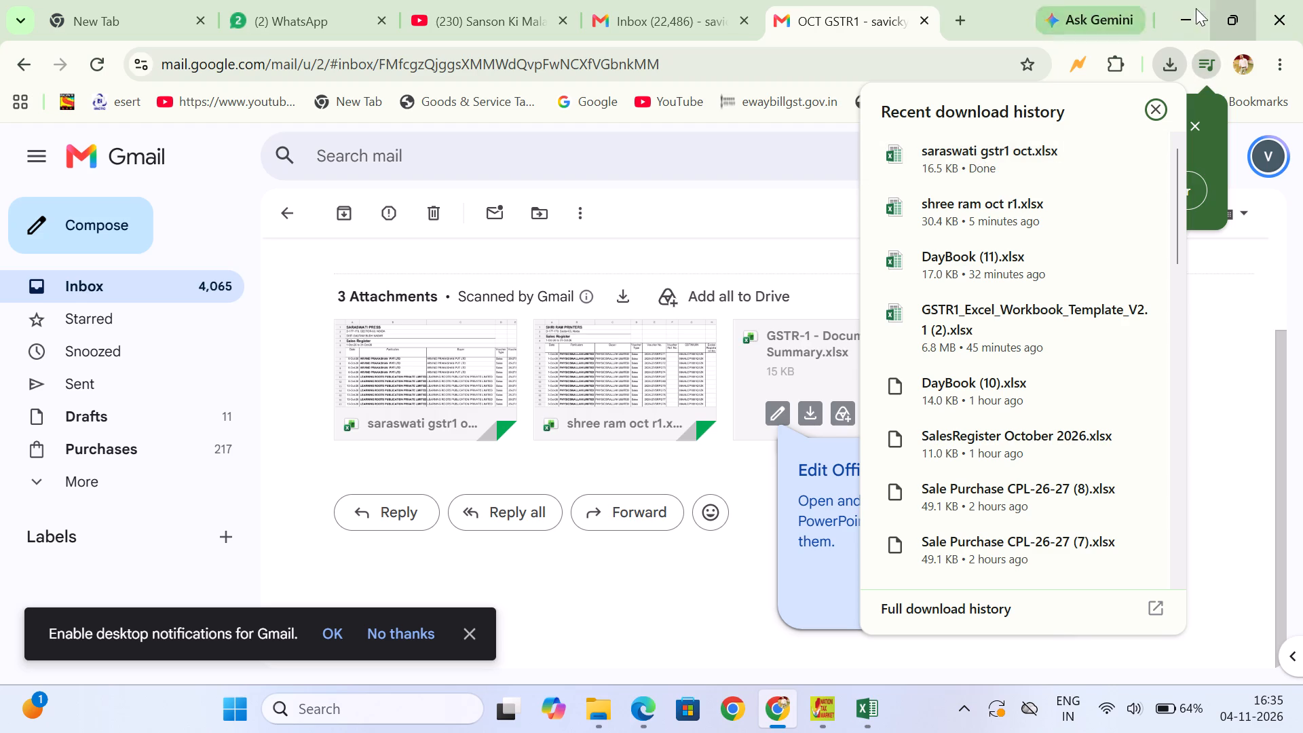
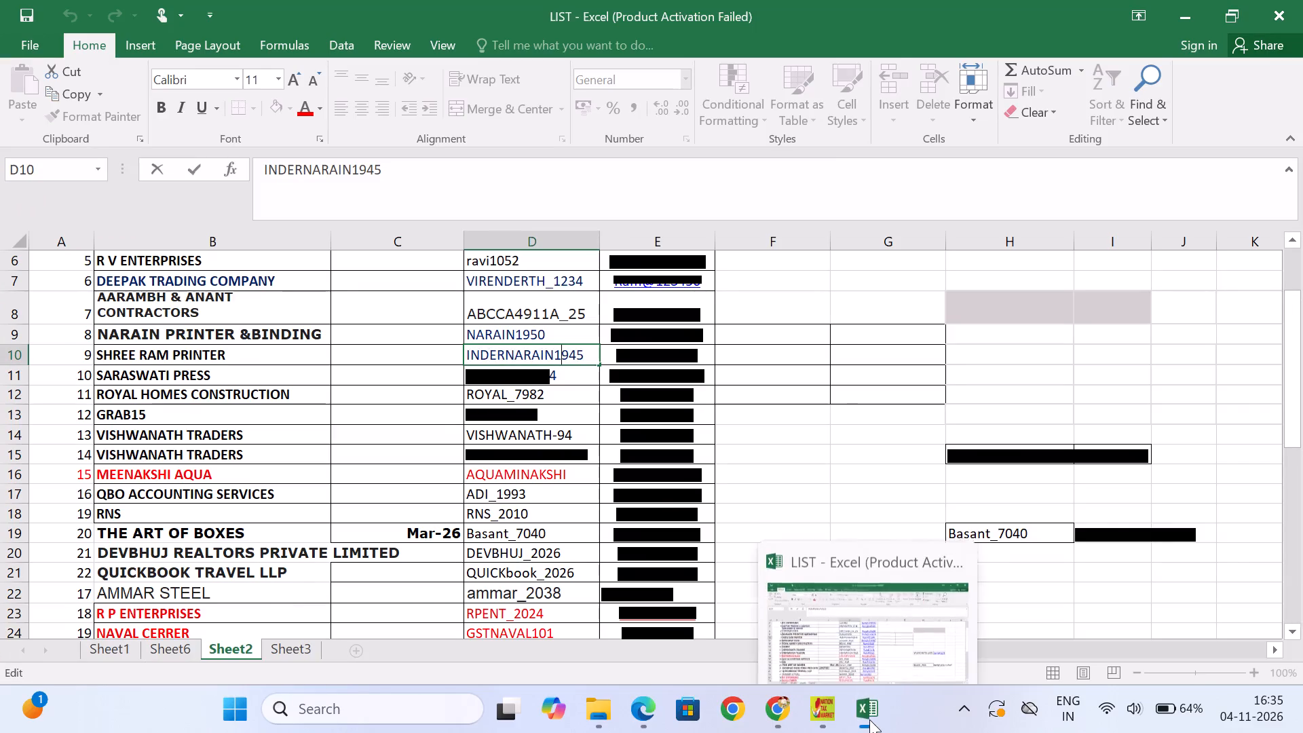
{"action": "left_click", "coordinate": [958, 541]}
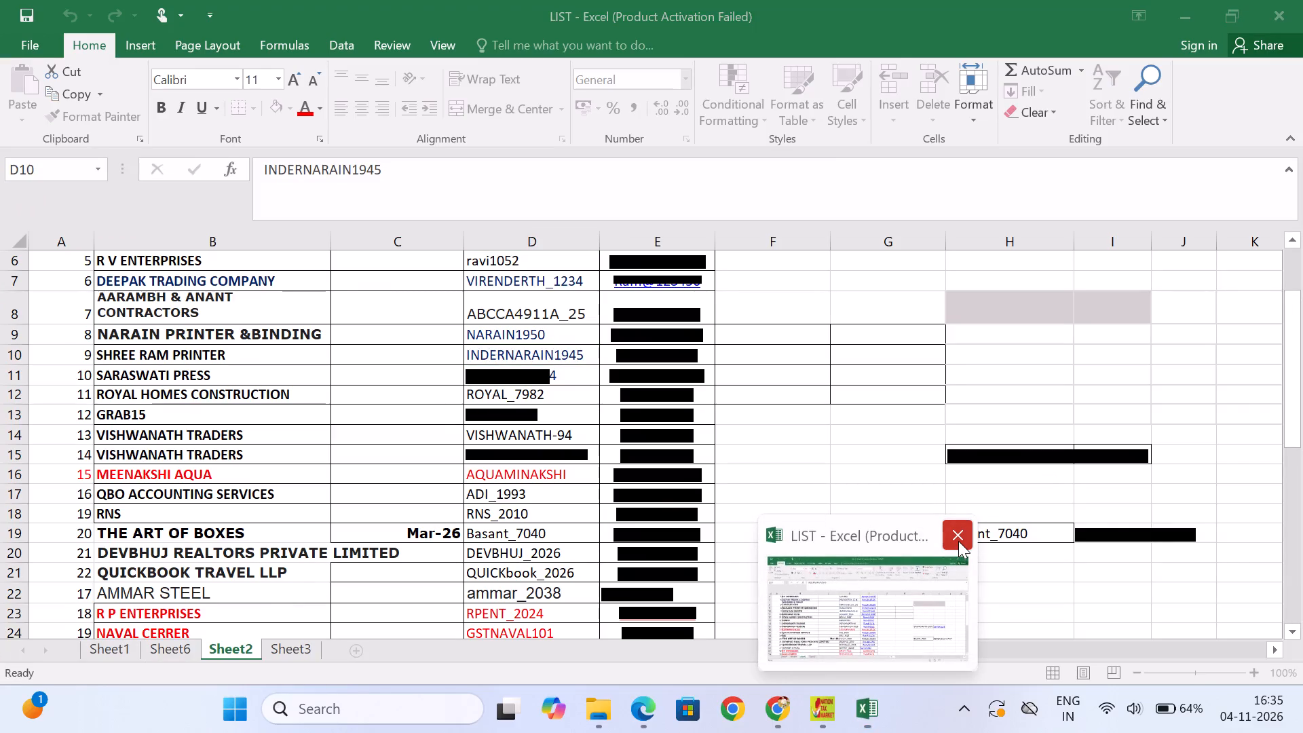
{"action": "left_click", "coordinate": [958, 541]}
{"action": "triple_click", "coordinate": [958, 541]}
{"action": "triple_click", "coordinate": [958, 541]}
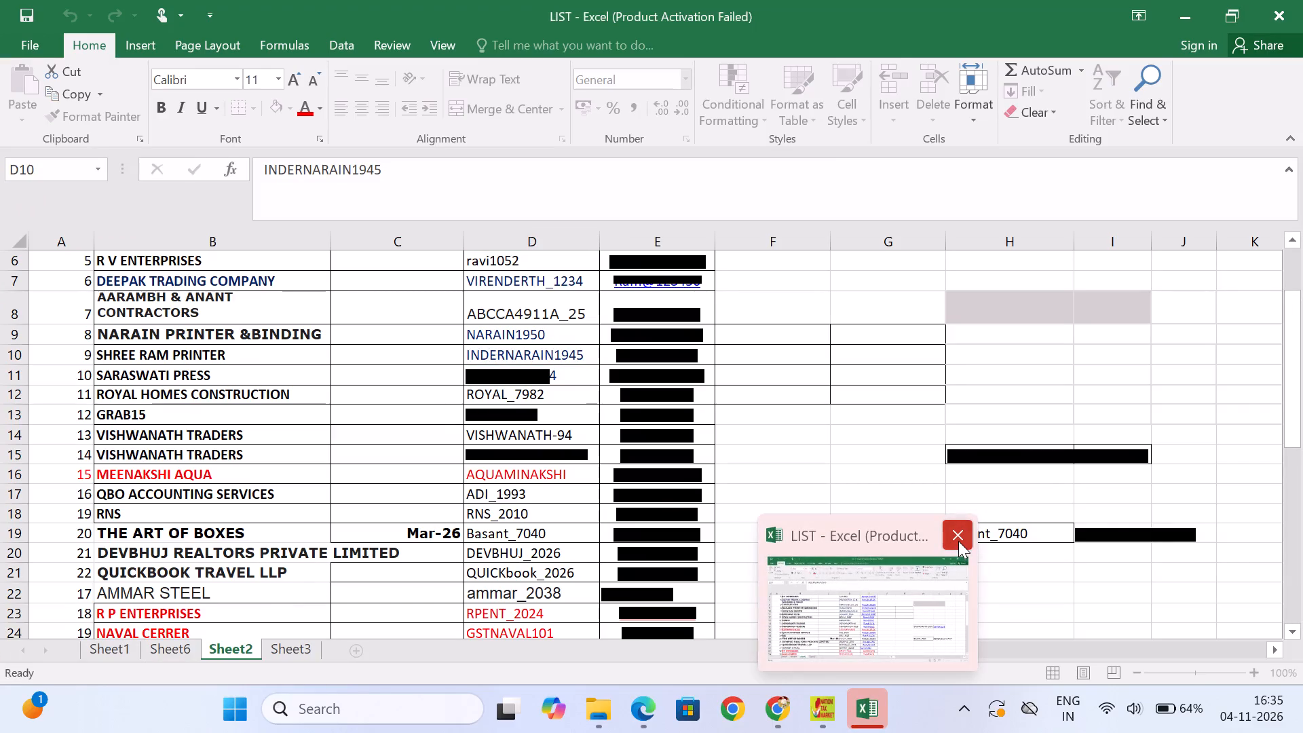
{"action": "triple_click", "coordinate": [958, 541]}
{"action": "triple_click", "coordinate": [958, 541]}
{"action": "left_click", "coordinate": [958, 541]}
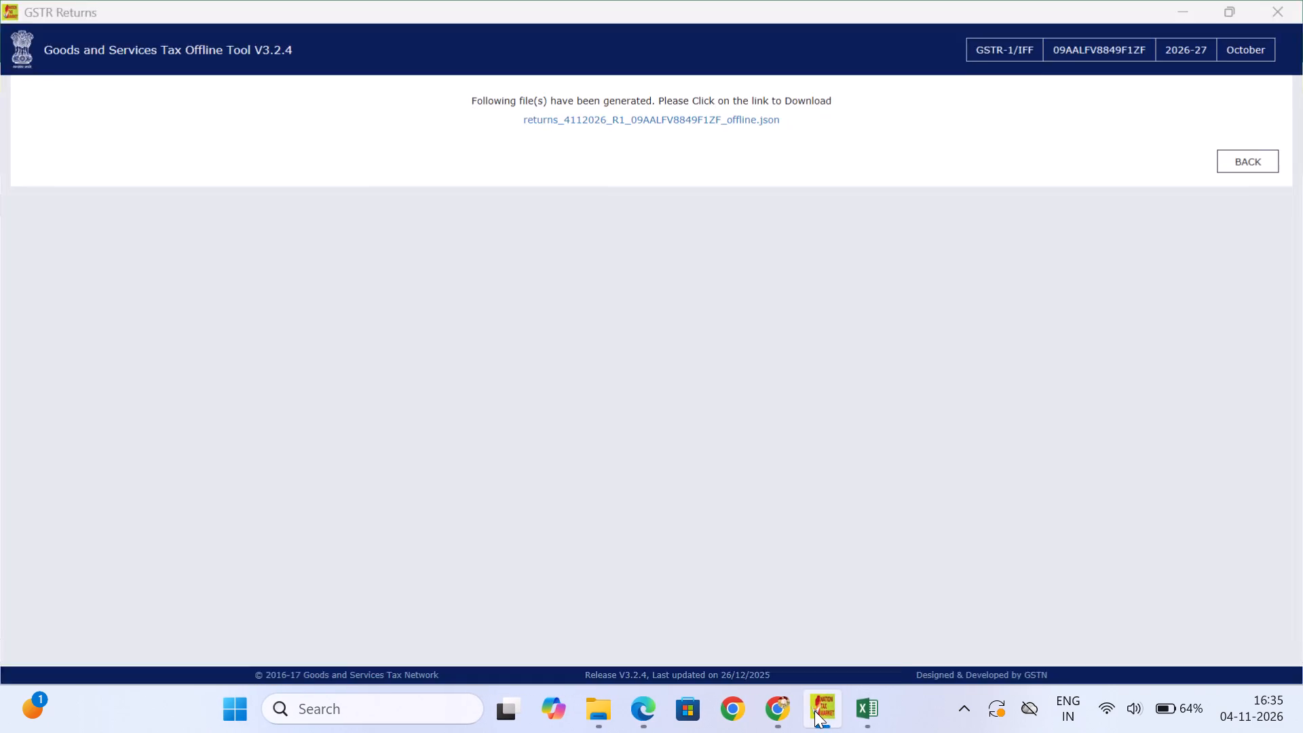
{"action": "left_click", "coordinate": [885, 107]}
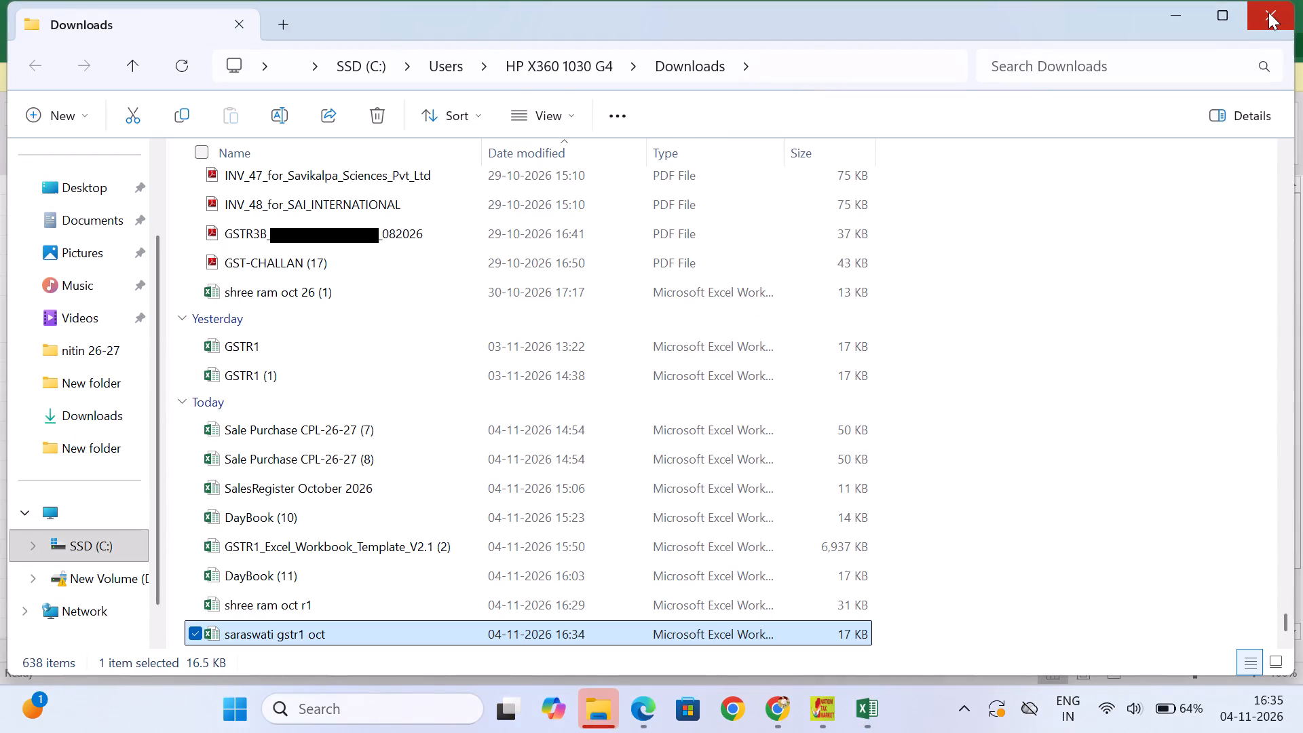
{"action": "left_click", "coordinate": [1268, 12]}
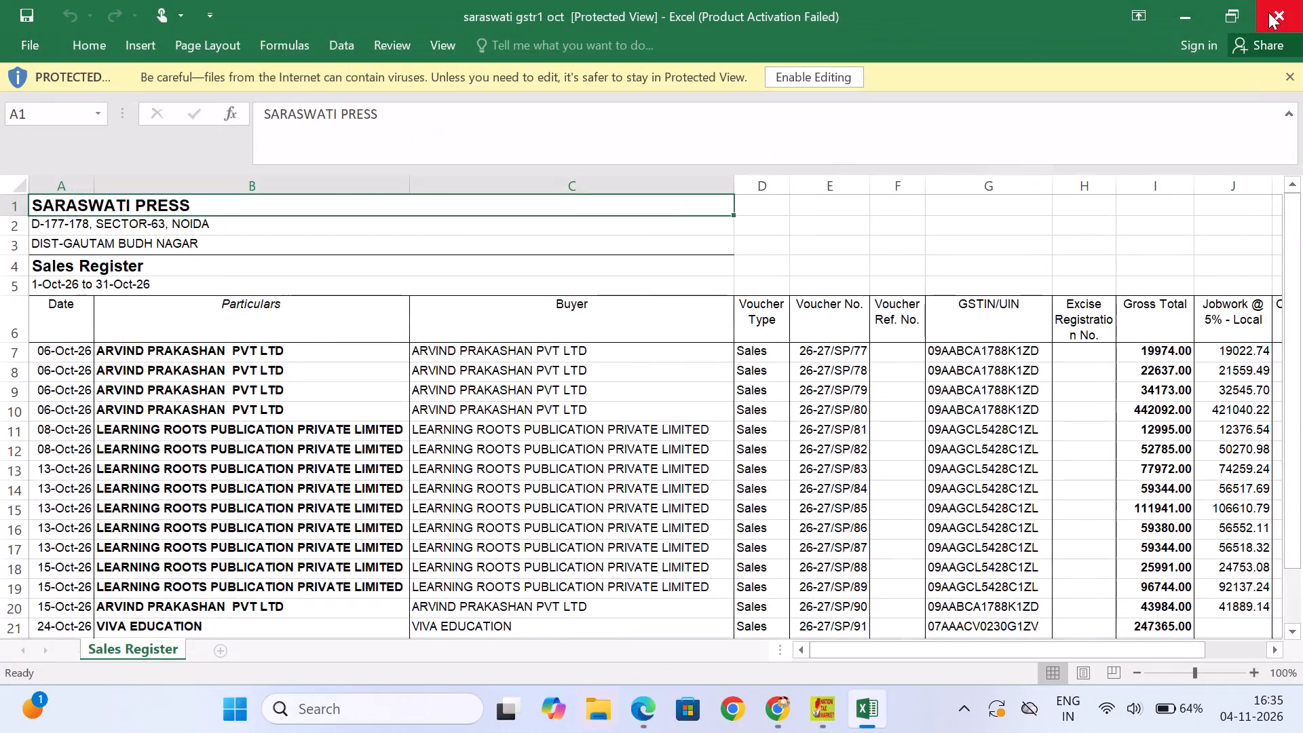
Enable editing for the protected saraswati gstr1 oct workbook and look through its October sales register.
{"action": "left_click", "coordinate": [817, 75]}
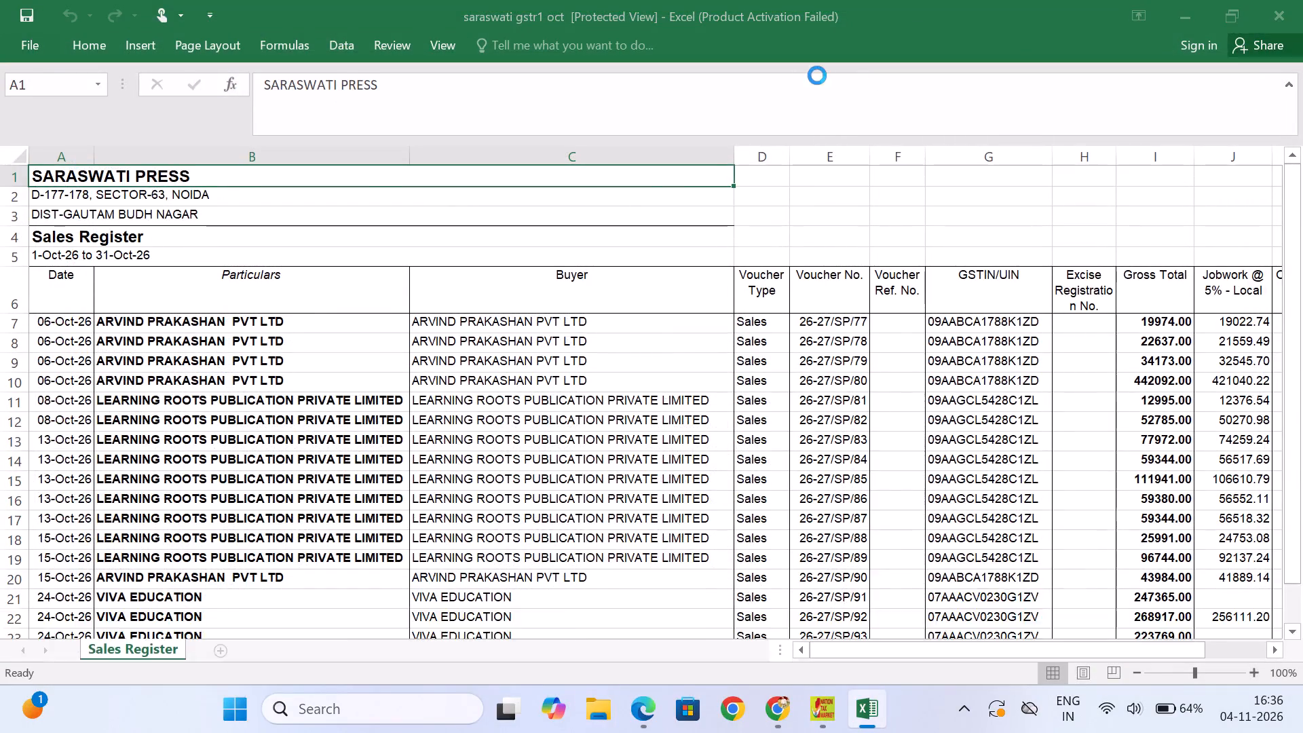
{"action": "scroll", "coordinate": [730, 471], "scroll_direction": "down", "scroll_amount": 5}
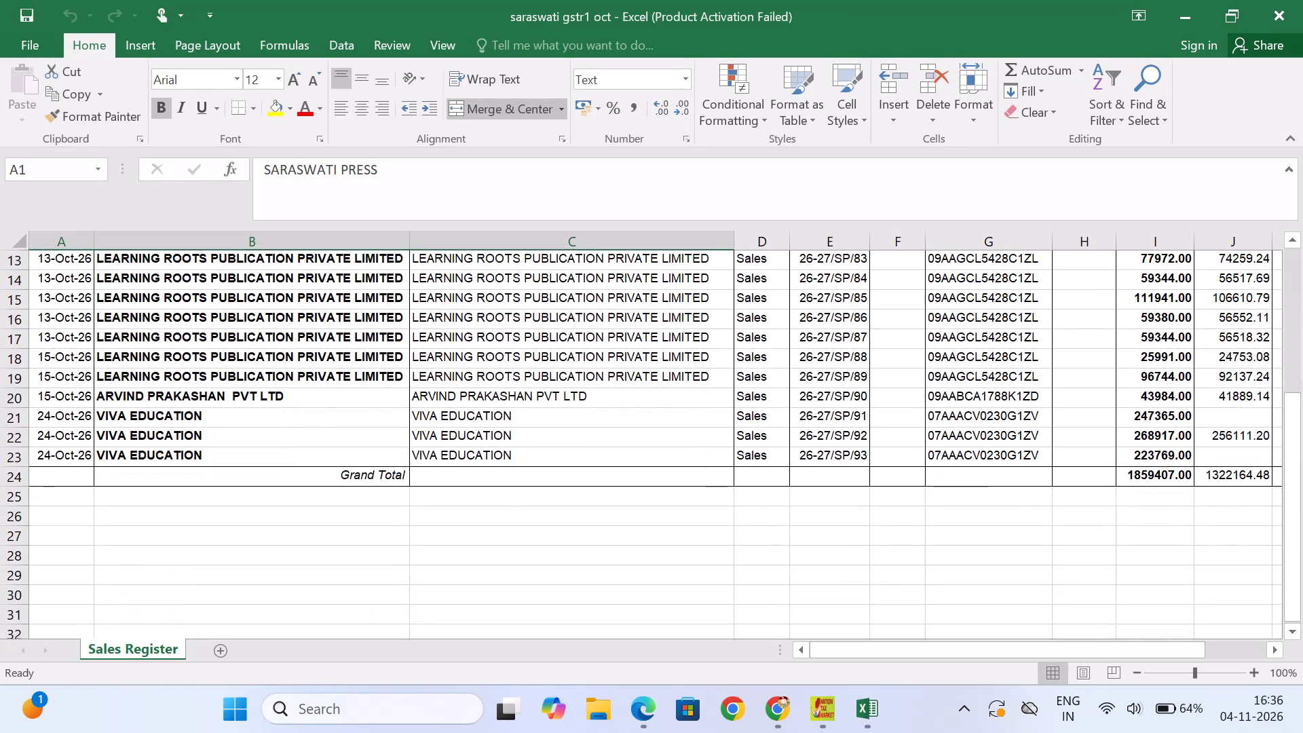
{"action": "scroll", "coordinate": [730, 471], "scroll_direction": "up", "scroll_amount": 2}
{"action": "scroll", "coordinate": [730, 471], "scroll_direction": "left", "scroll_amount": 1}
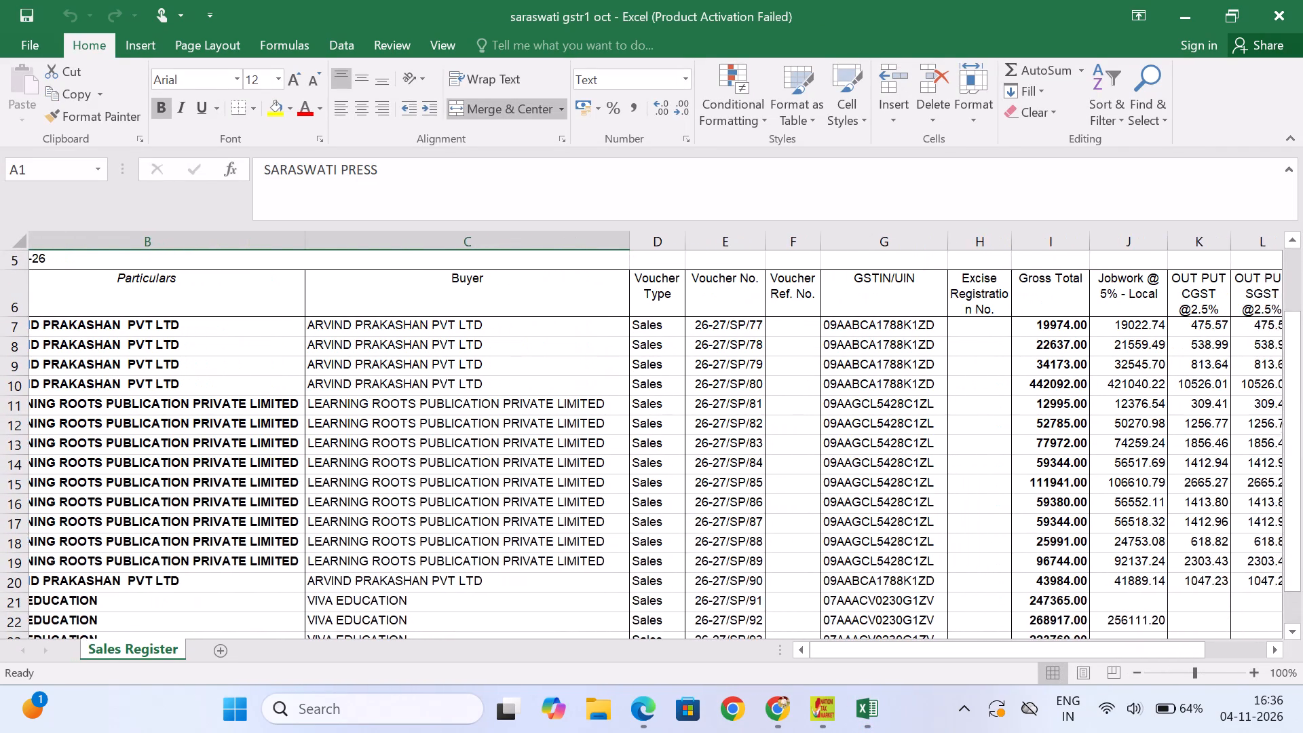
{"action": "scroll", "coordinate": [730, 471], "scroll_direction": "left", "scroll_amount": 1}
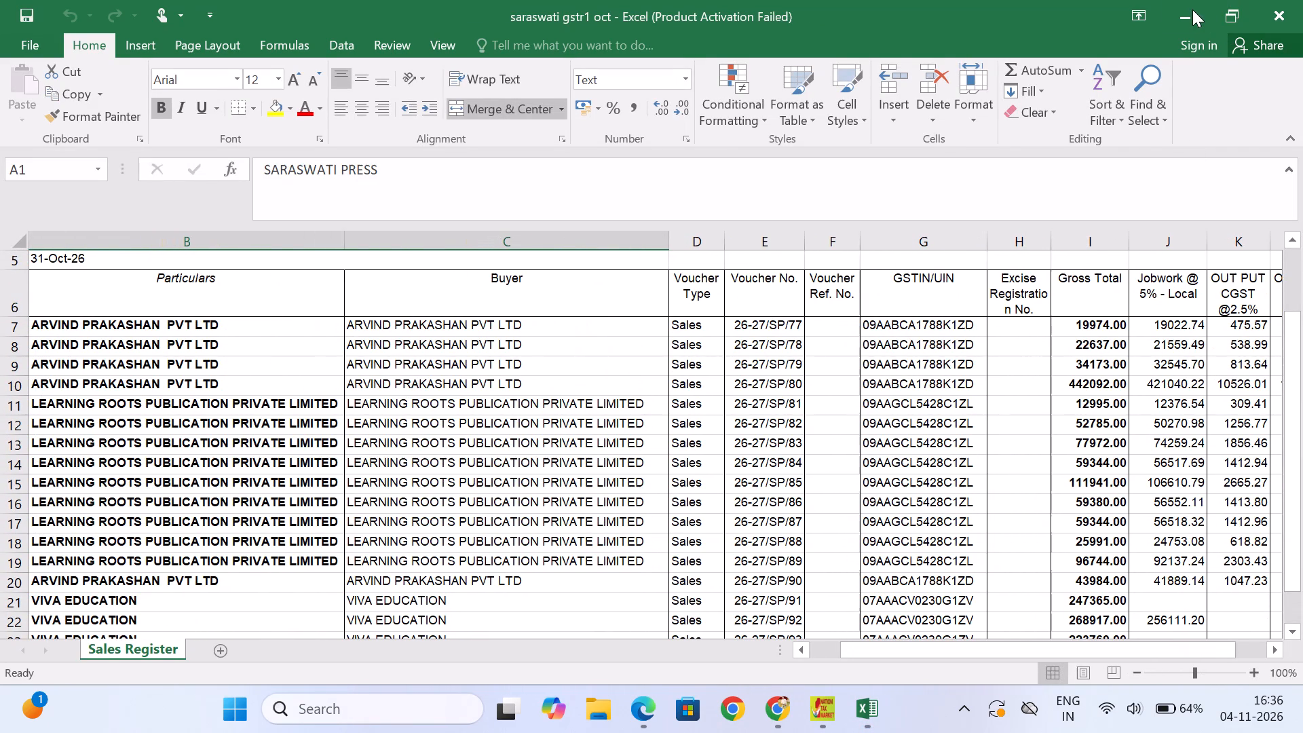
Minimise the sales register workbook and close the GST offline tool window behind it.
{"action": "left_click", "coordinate": [1192, 10]}
{"action": "left_click", "coordinate": [1293, 8]}
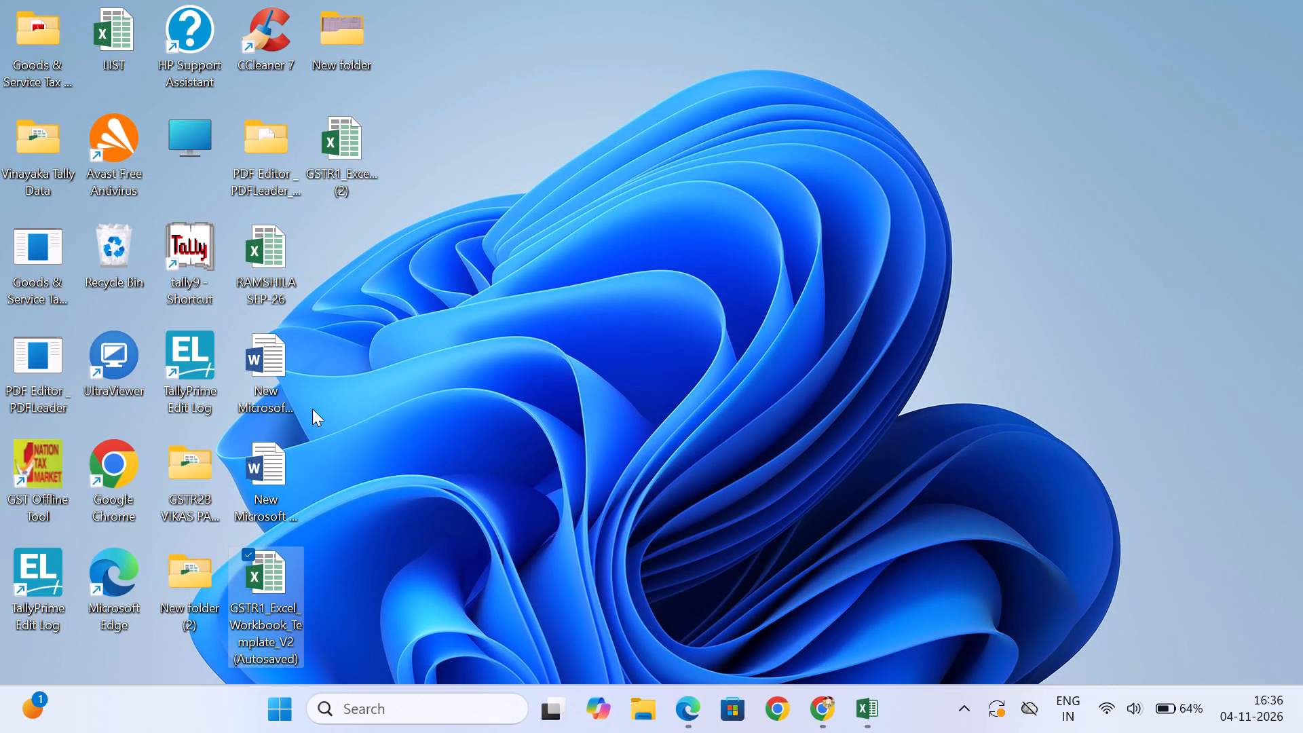
Open the GSTR1_Excel_Workbook_Template_V2 (Autosaved) workbook from the desktop and show its b2b,sez,de sheet.
{"action": "double_click", "coordinate": [254, 596]}
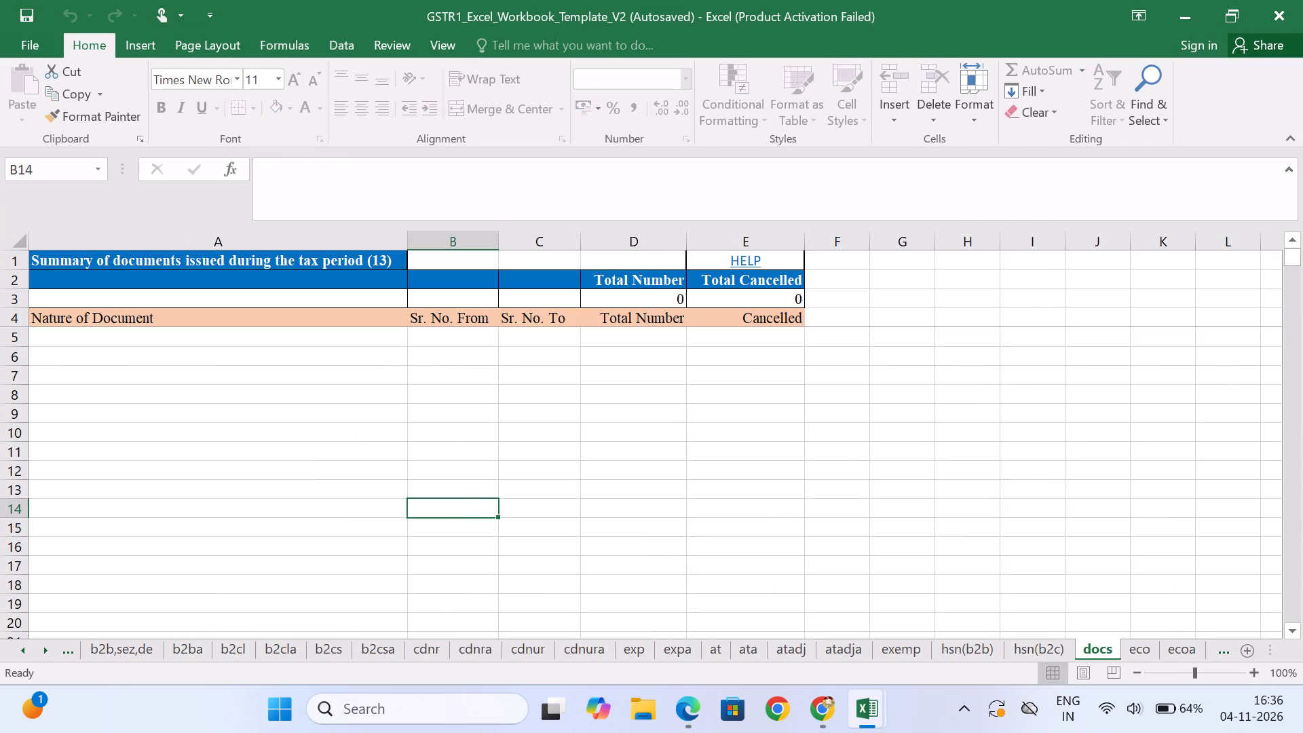
{"action": "left_click", "coordinate": [128, 654]}
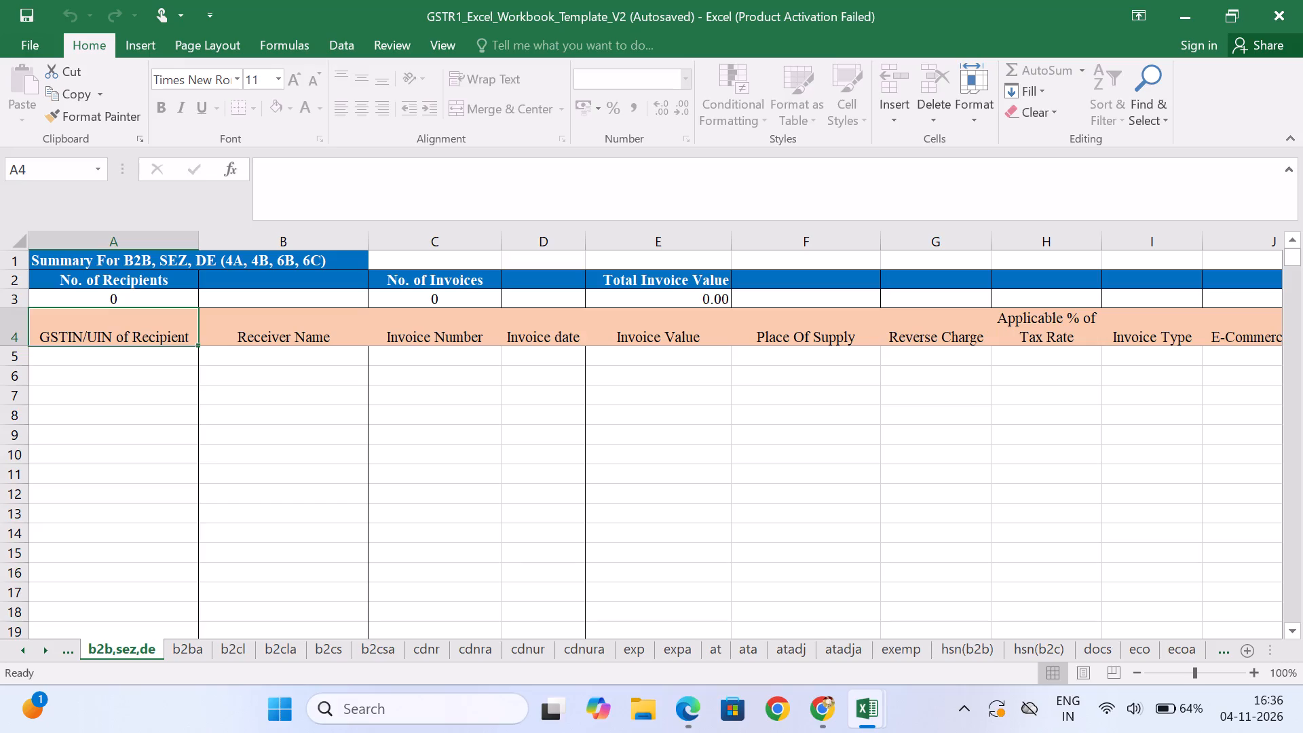
Copy the GSTIN/UIN values in G7:G23 of the sales register into the template's GSTIN/UIN of Recipient column from A5.
{"action": "left_click", "coordinate": [86, 420]}
{"action": "key", "text": "Left"}
{"action": "key", "text": "Left"}
{"action": "key", "text": "Up"}
{"action": "key", "text": "Up"}
{"action": "key", "text": "Up"}
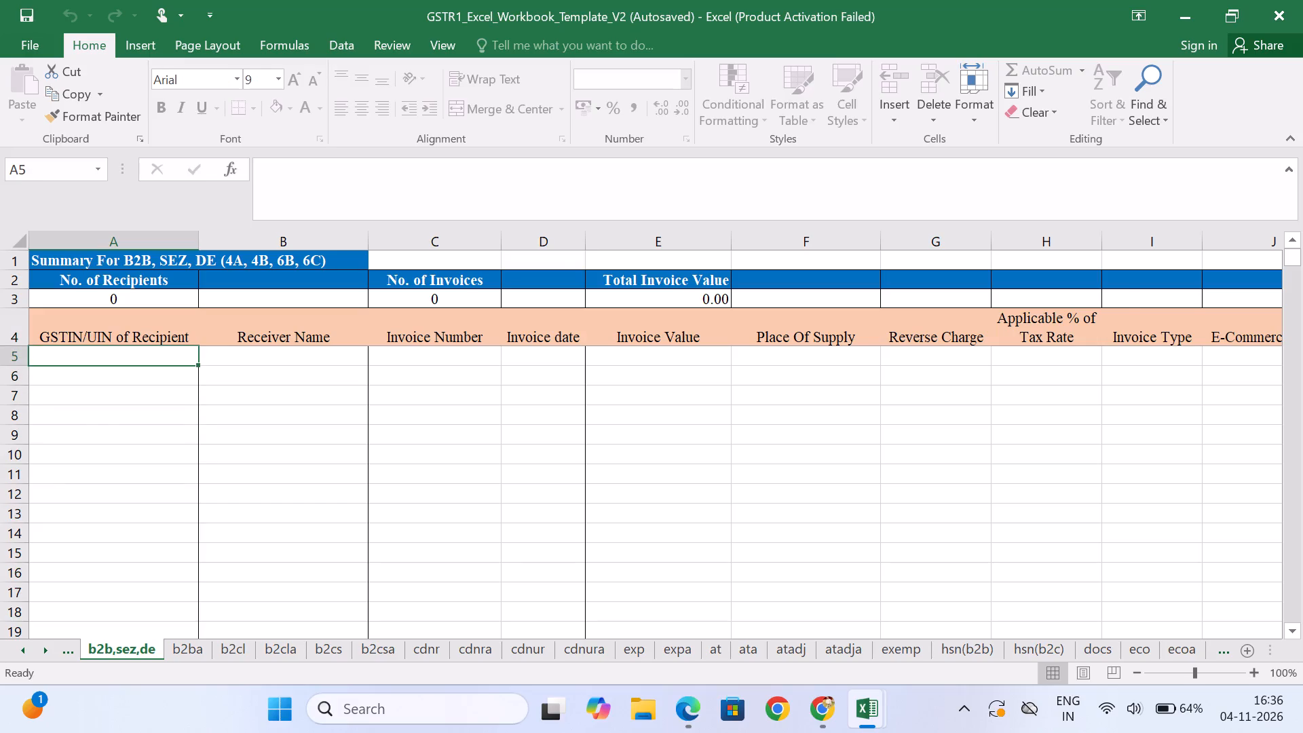
{"action": "key", "text": "alt+Tab"}
{"action": "key", "text": "Right"}
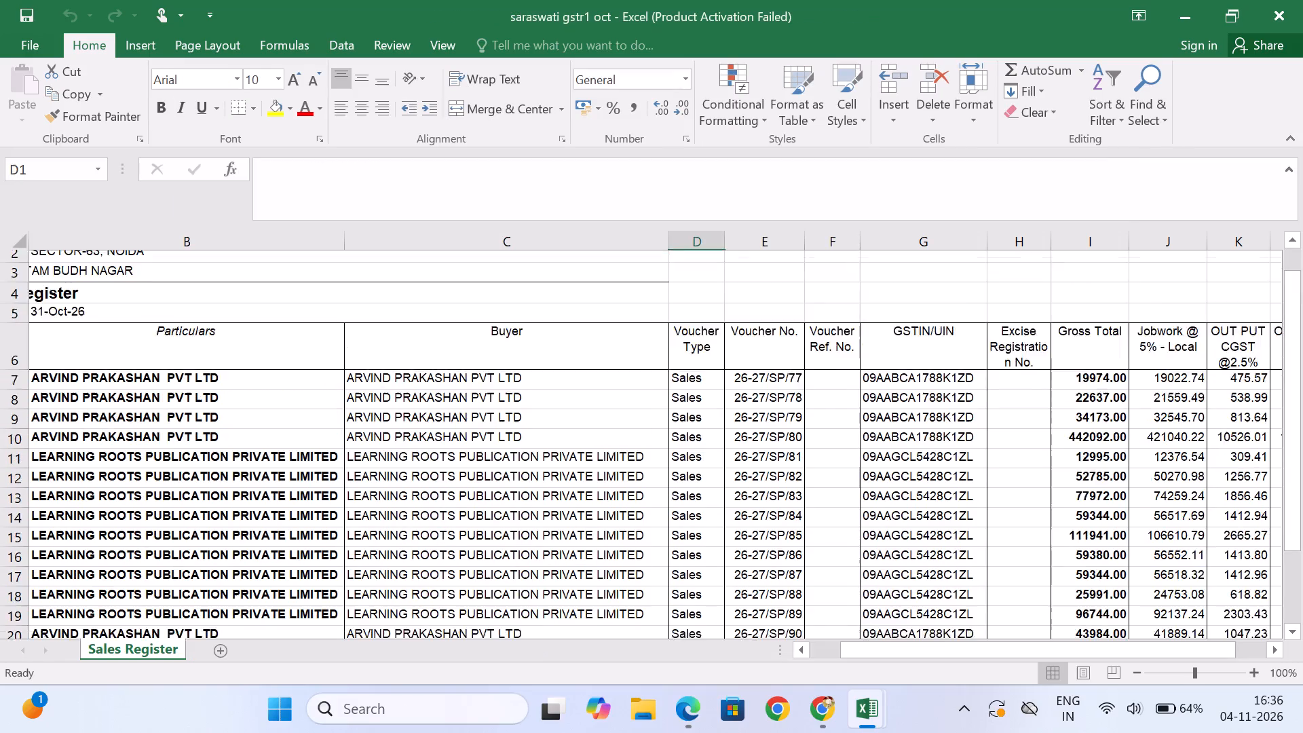
{"action": "key", "text": "Right"}
{"action": "key", "text": "Right"}
{"action": "key", "text": "Down"}
{"action": "key", "text": "Down"}
{"action": "key", "text": "Down"}
{"action": "key", "text": "Down"}
{"action": "key", "text": "Down"}
{"action": "key", "text": "Down"}
{"action": "key", "text": "Down"}
{"action": "key", "text": "Right"}
{"action": "key", "text": "Up"}
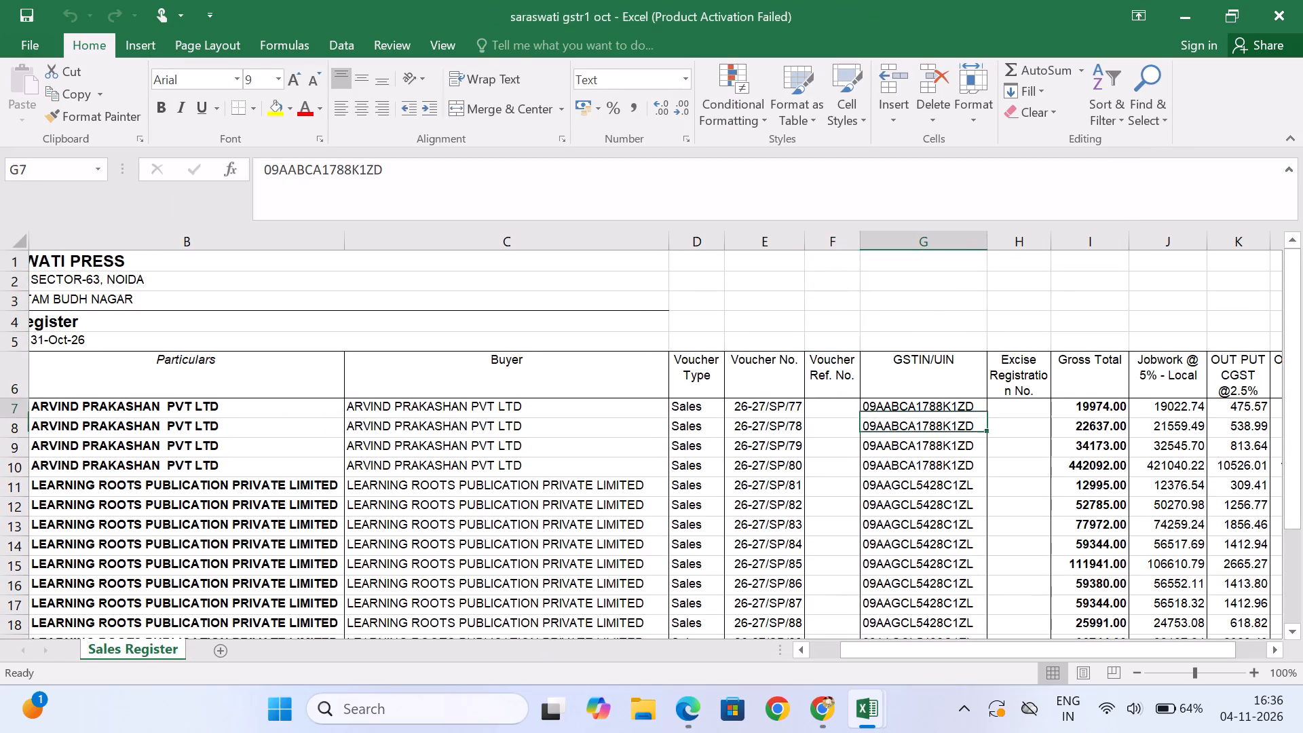
{"action": "key", "text": "ctrl+shift+Down"}
{"action": "key", "text": "shift+Up"}
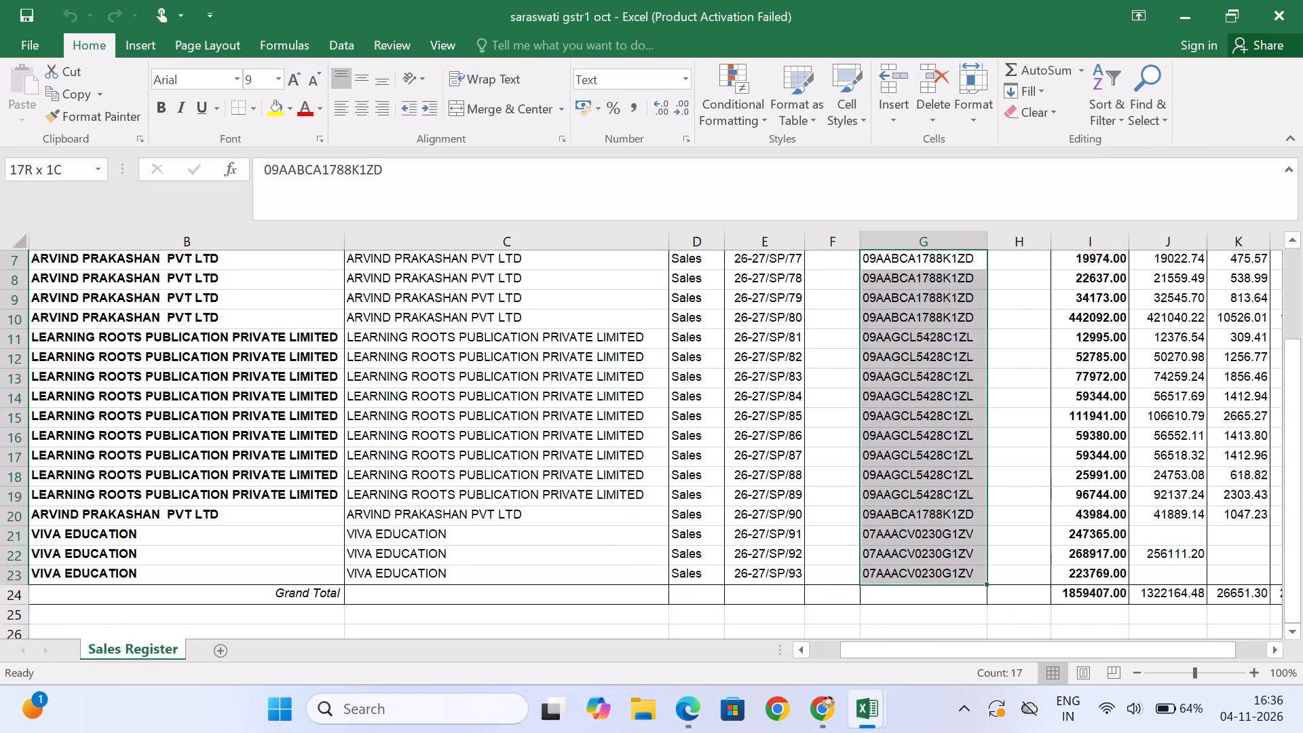
{"action": "key", "text": "ctrl+c"}
{"action": "key", "text": "alt+Tab"}
{"action": "key", "text": "ctrl+v"}
Copy the party names in the register's Particulars column, rows 7 to 23, into the template's Receiver Name column from B5.
{"action": "key", "text": "Right"}
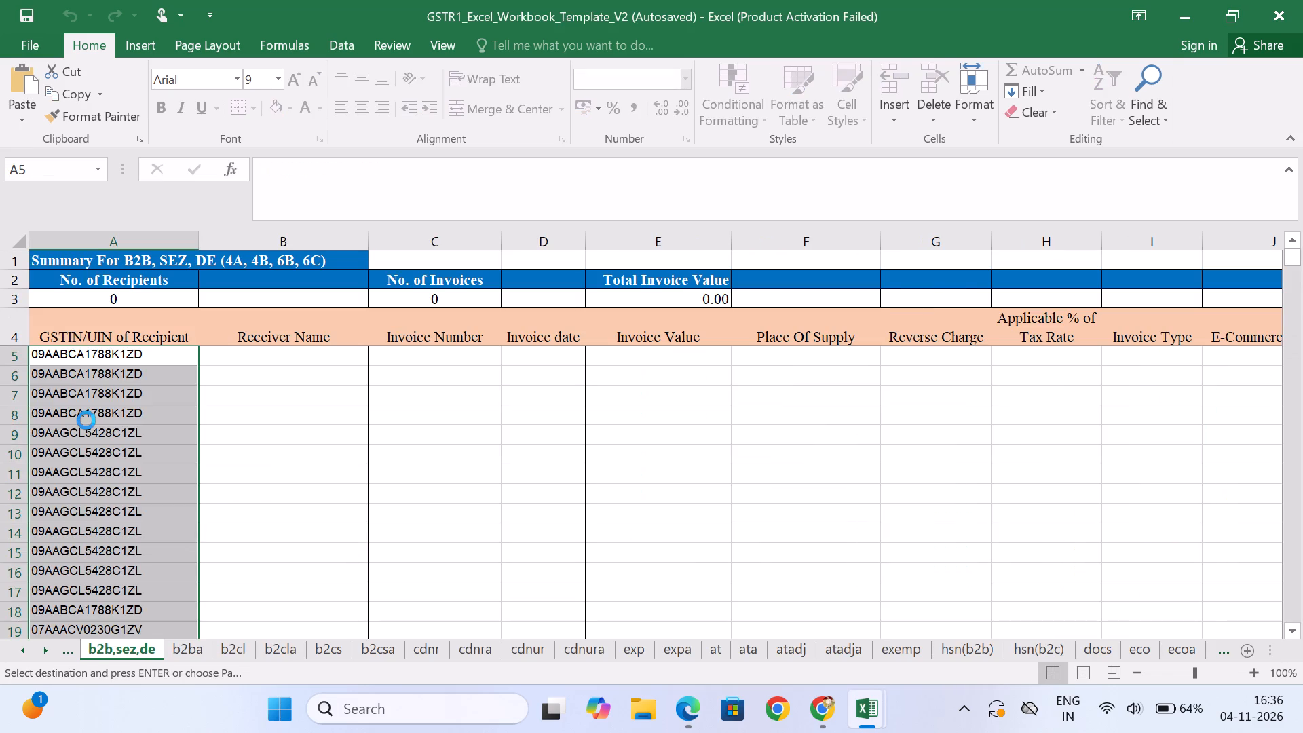
{"action": "key", "text": "alt+Tab"}
{"action": "key", "text": "Up"}
{"action": "key", "text": "Left"}
{"action": "key", "text": "Left"}
{"action": "key", "text": "Left"}
{"action": "key", "text": "Left"}
{"action": "key", "text": "Left"}
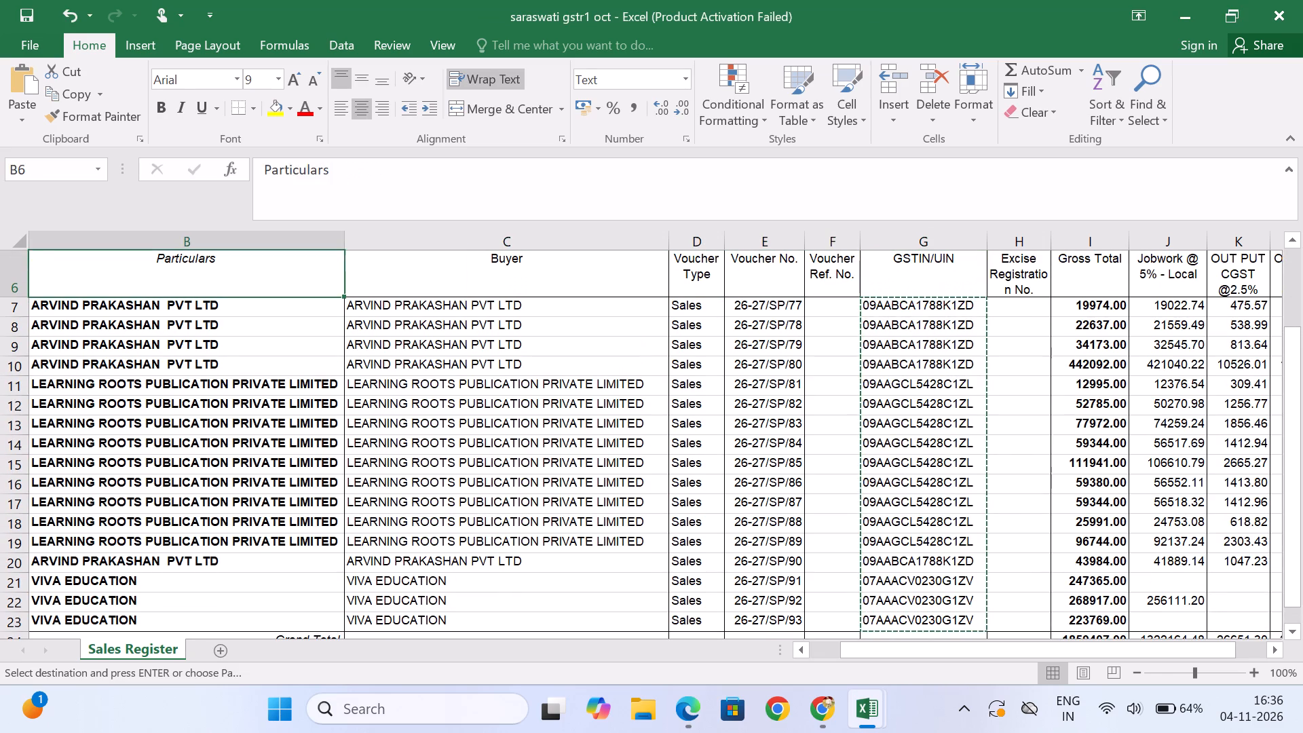
{"action": "key", "text": "Down"}
{"action": "key", "text": "Left"}
{"action": "key", "text": "Right"}
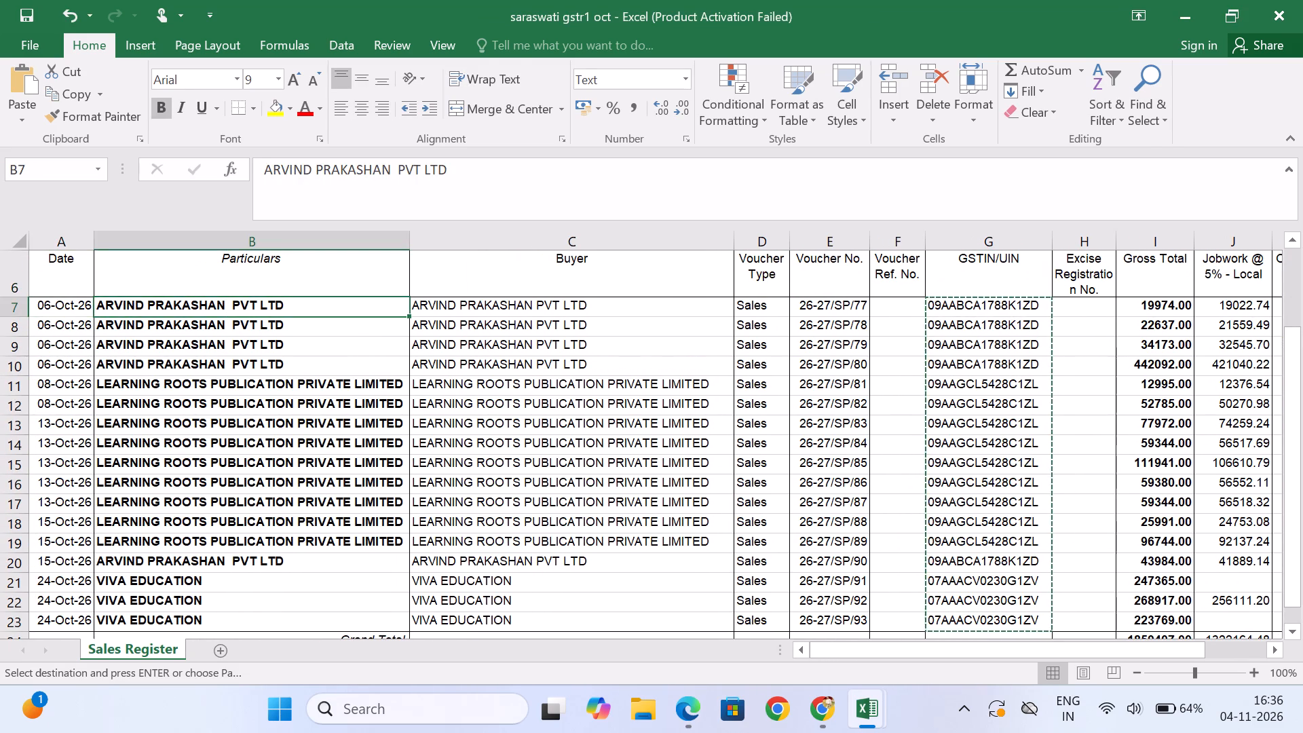
{"action": "key", "text": "ctrl+shift+Down"}
{"action": "key", "text": "shift+Up"}
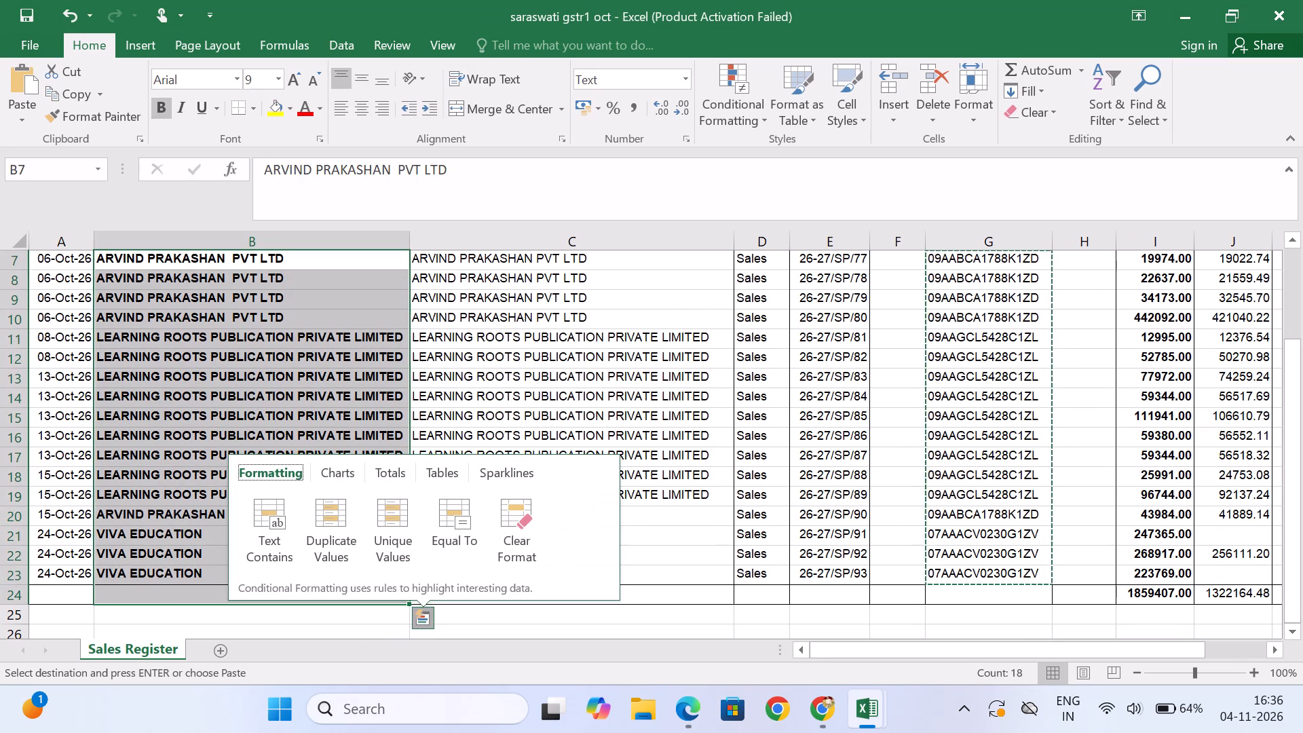
{"action": "key", "text": "Escape"}
{"action": "key", "text": "Up"}
{"action": "key", "text": "Down"}
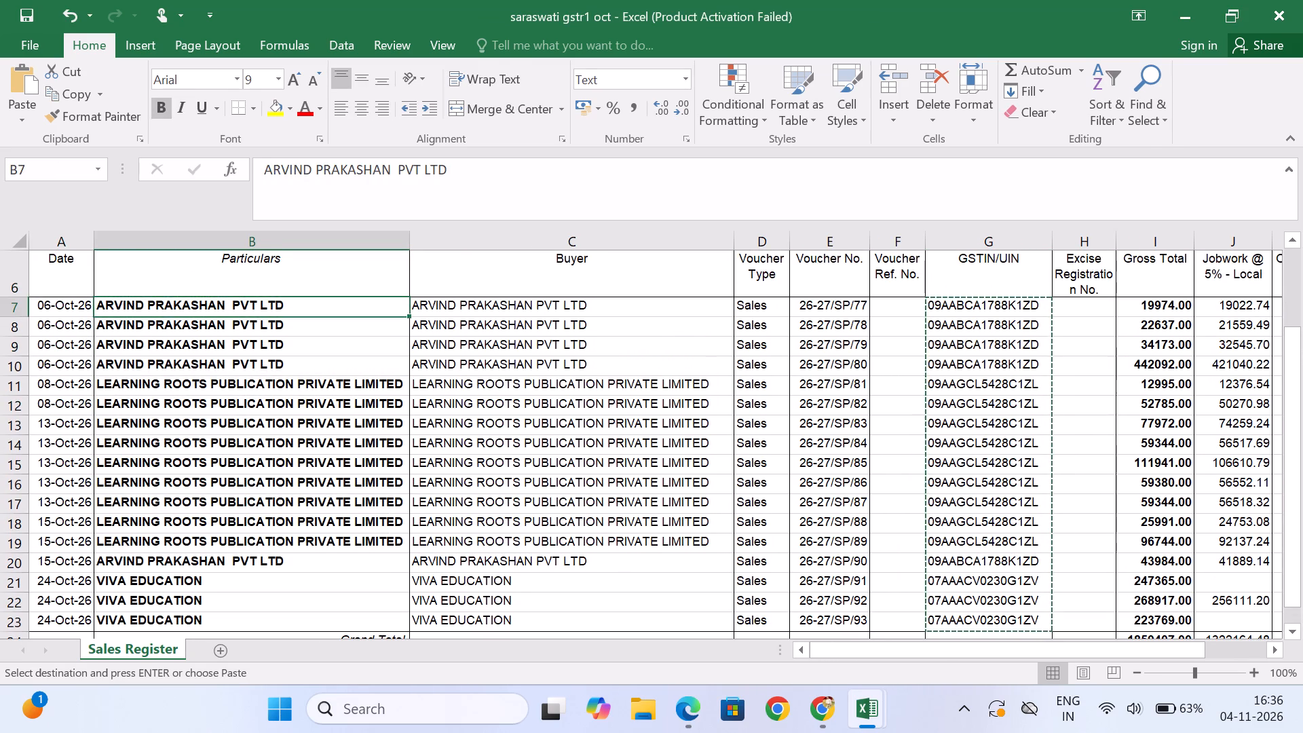
{"action": "key", "text": "ctrl+shift+Down"}
{"action": "key", "text": "shift+Up"}
{"action": "key", "text": "ctrl+c"}
{"action": "key", "text": "alt+Tab"}
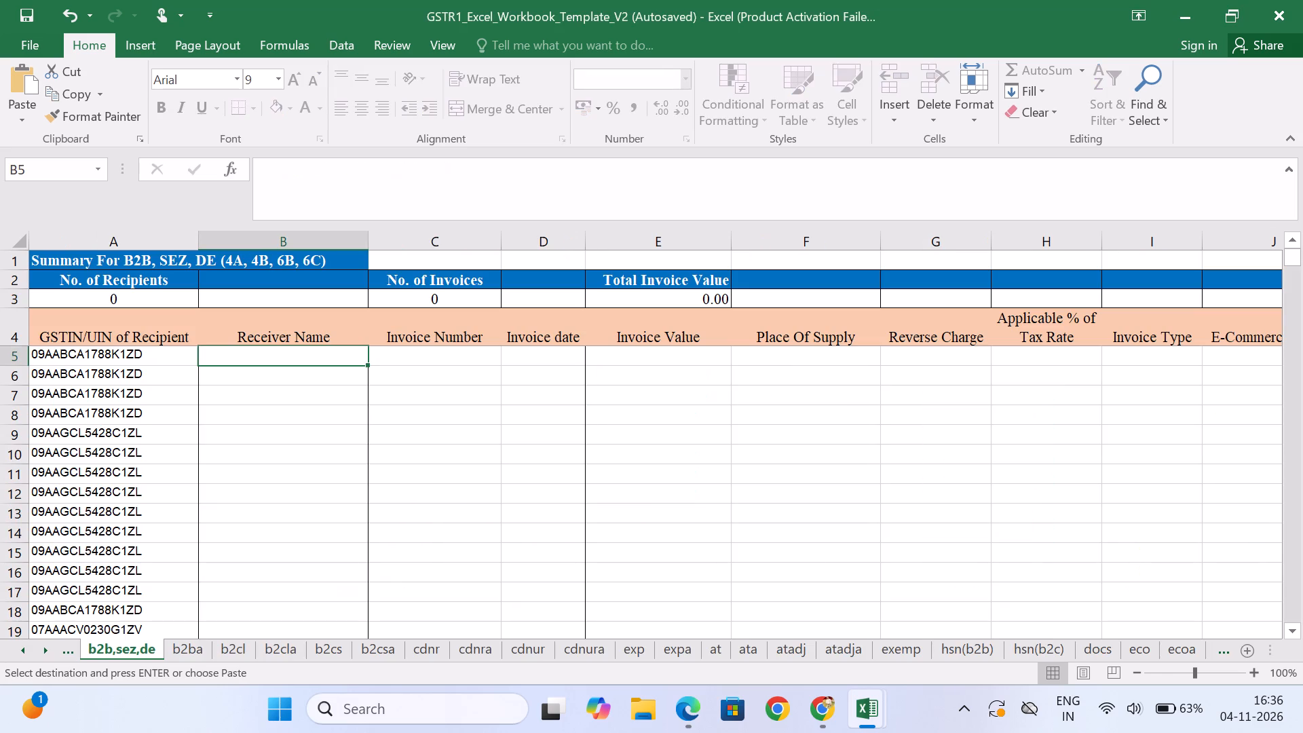
{"action": "key", "text": "ctrl+v"}
Copy the voucher numbers in E7:E23 of the sales register into the template's Invoice Number column from C5.
{"action": "key", "text": "Right"}
{"action": "key", "text": "alt+Tab"}
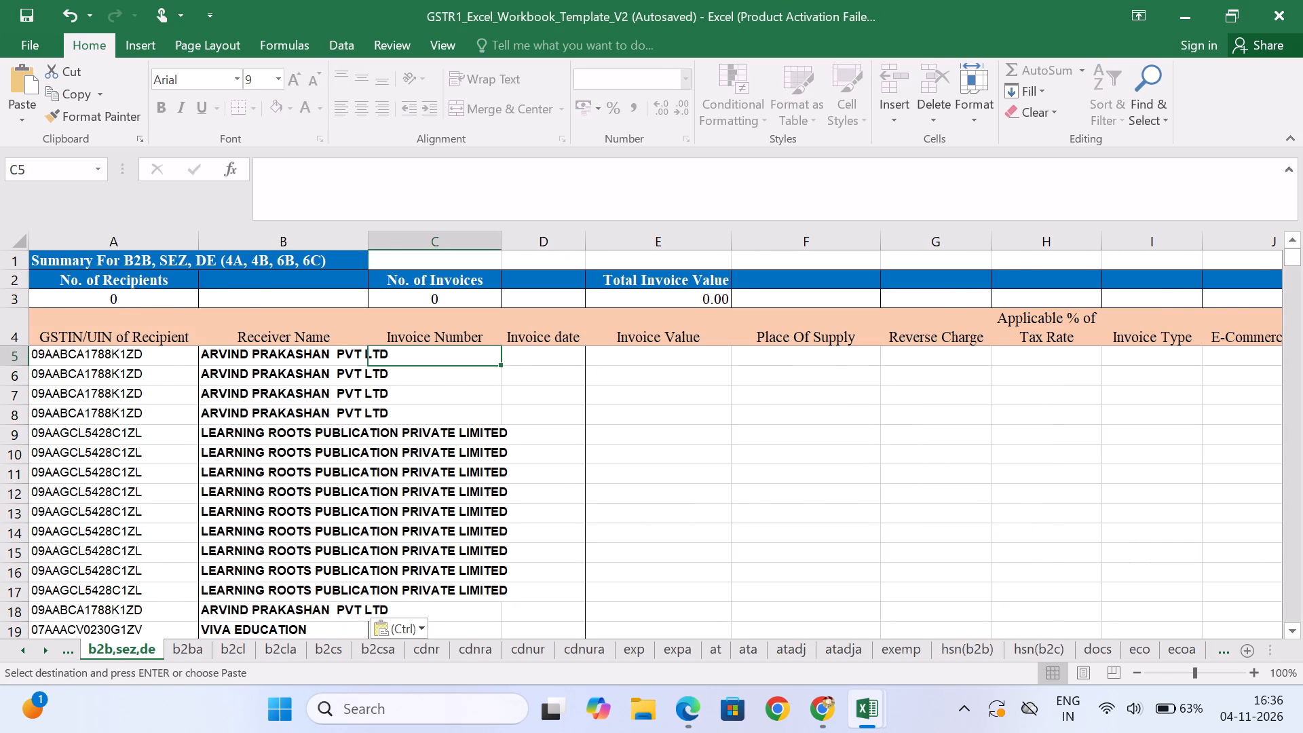
{"action": "key", "text": "Up"}
{"action": "key", "text": "Right"}
{"action": "key", "text": "Right"}
{"action": "key", "text": "Down"}
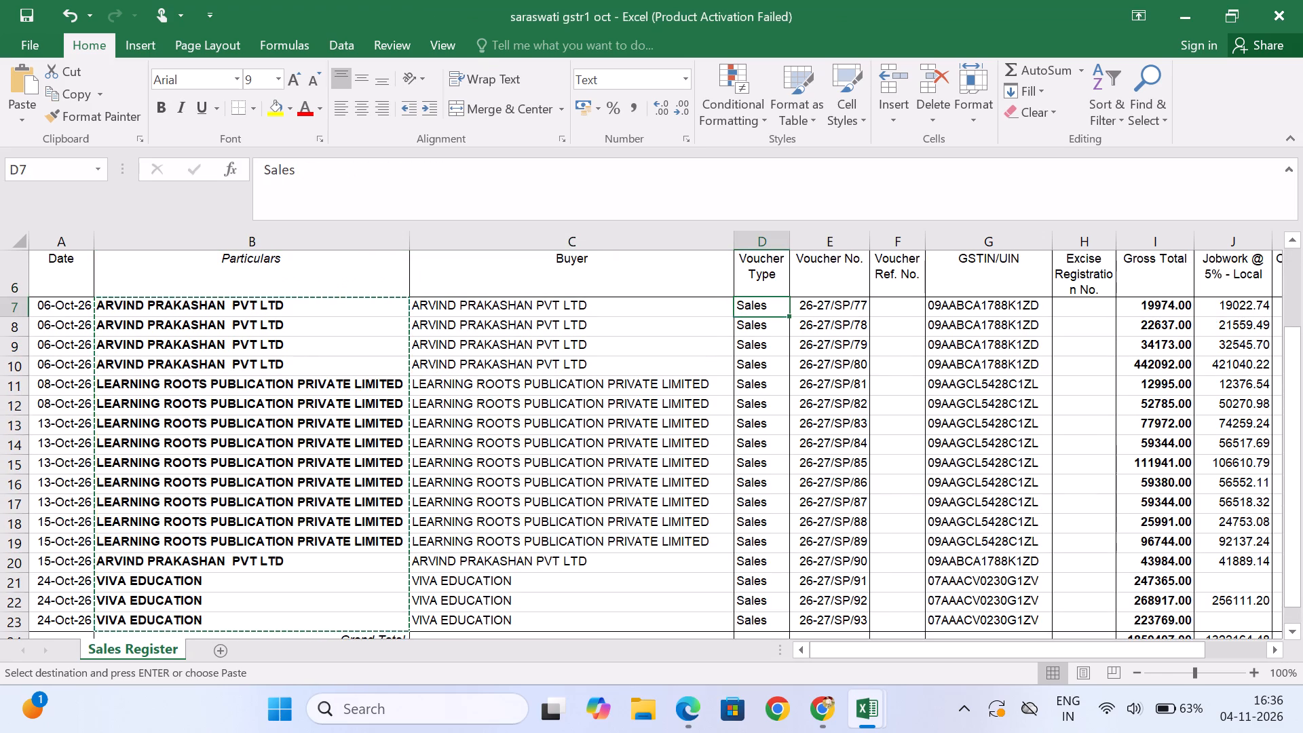
{"action": "key", "text": "Right"}
{"action": "key", "text": "ctrl+shift+Down"}
{"action": "key", "text": "shift+Up"}
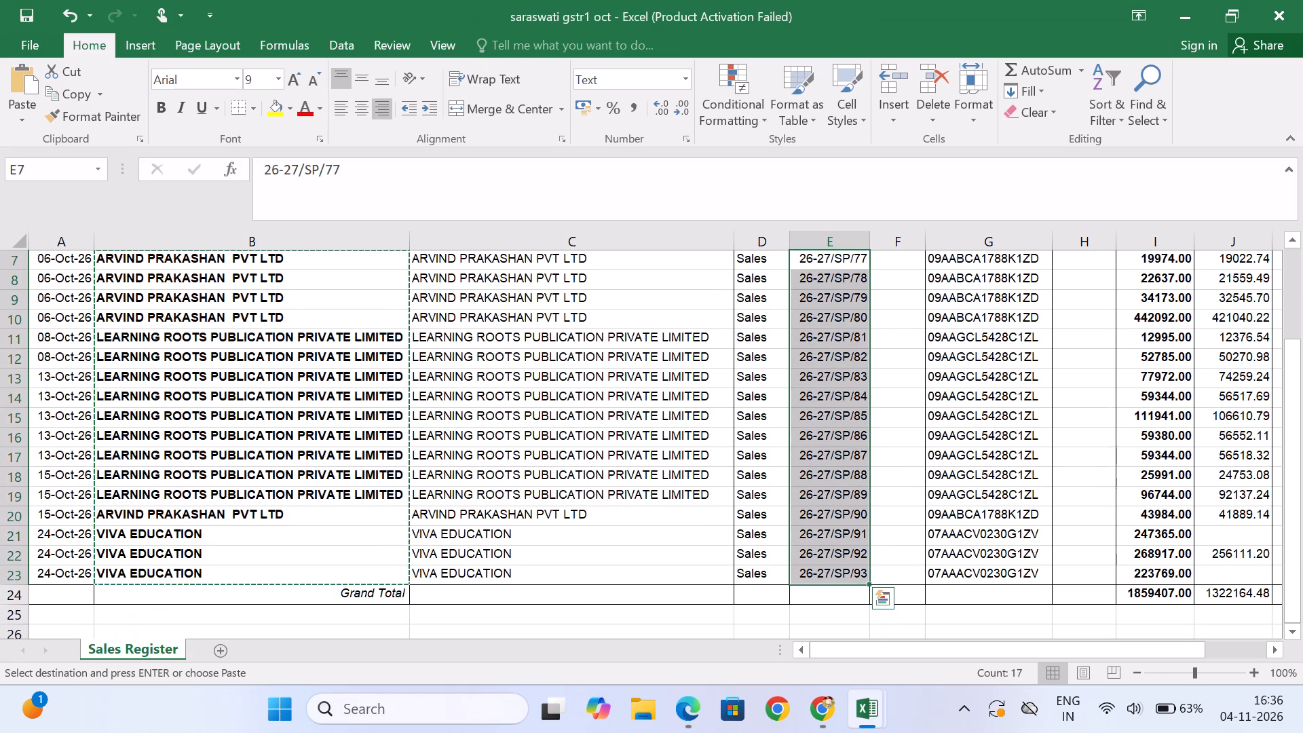
{"action": "key", "text": "ctrl+c"}
{"action": "key", "text": "alt+Tab"}
{"action": "key", "text": "ctrl+v"}
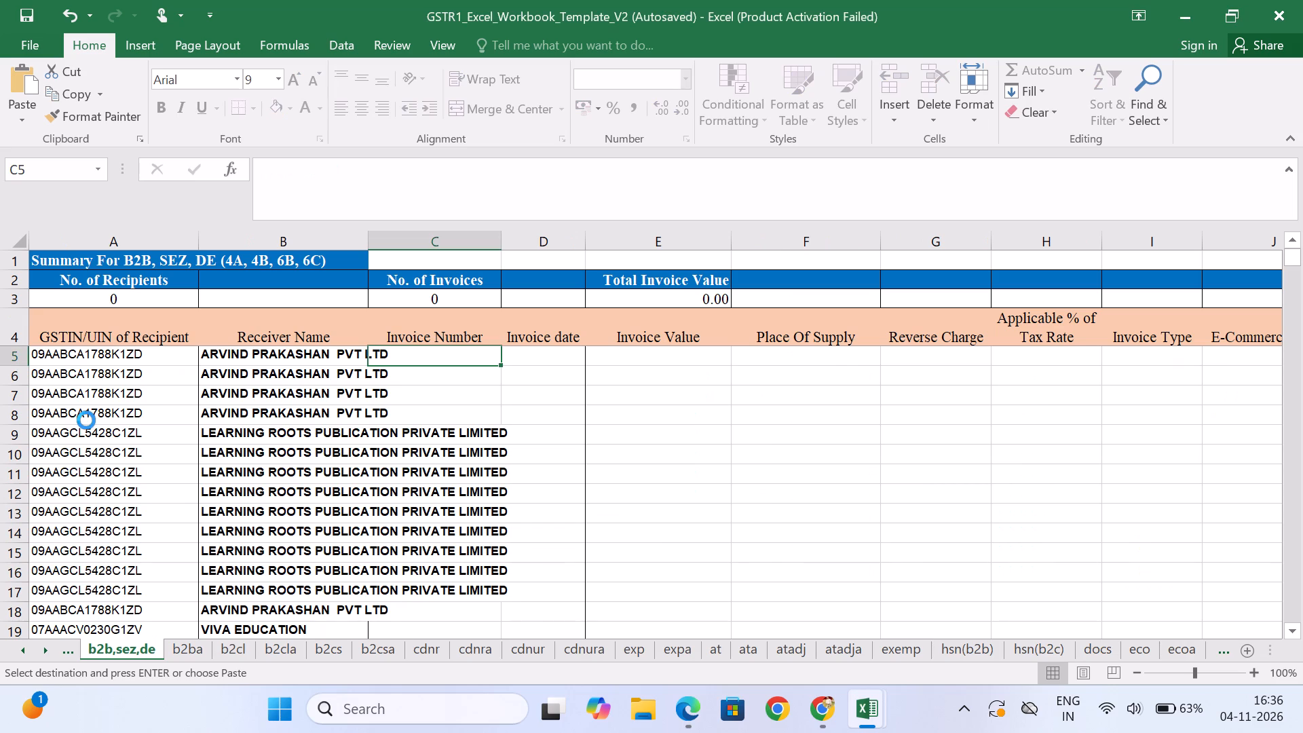
Copy the Gross Total amounts in I7:I23, without the grand total, into the template's Invoice Value column from E5.
{"action": "key", "text": "Right"}
{"action": "key", "text": "Right"}
{"action": "key", "text": "alt+Tab"}
{"action": "key", "text": "Up"}
{"action": "key", "text": "Right"}
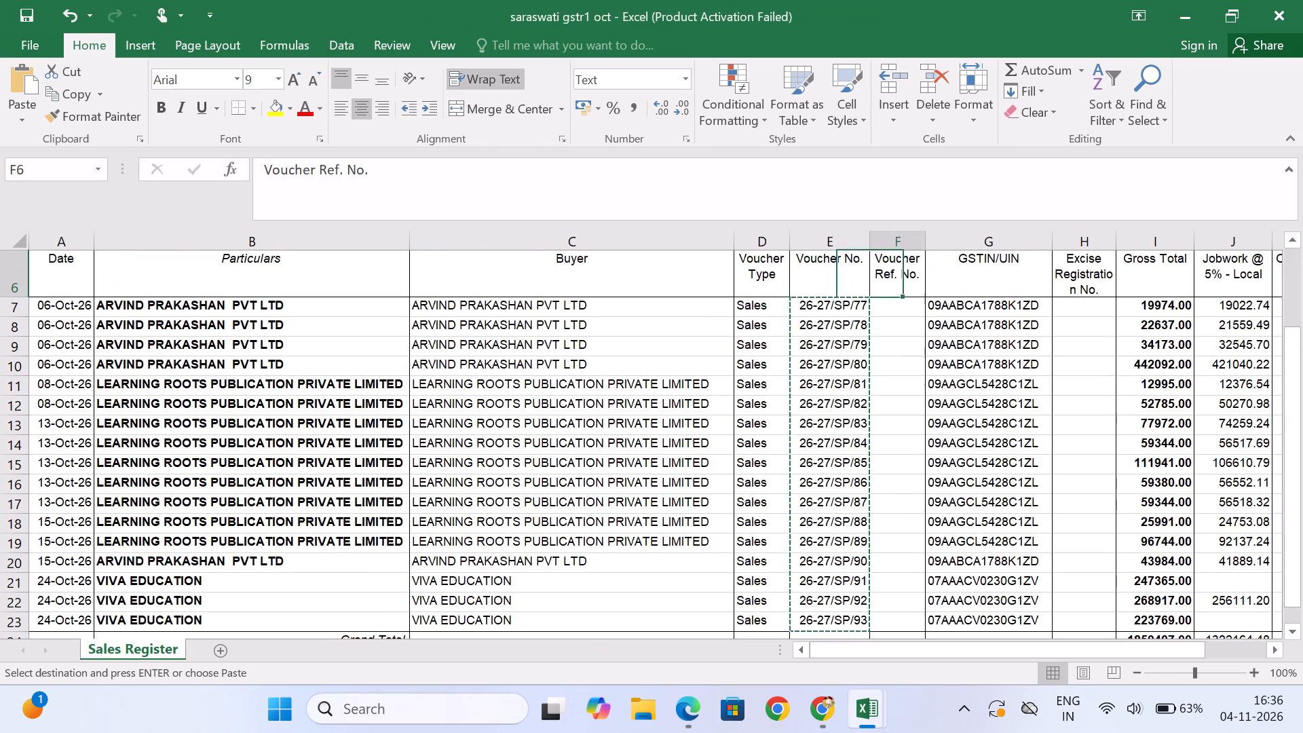
{"action": "key", "text": "Right"}
{"action": "key", "text": "Right"}
{"action": "key", "text": "Right"}
{"action": "key", "text": "Down"}
{"action": "key", "text": "ctrl+shift+Down"}
{"action": "key", "text": "shift+Up"}
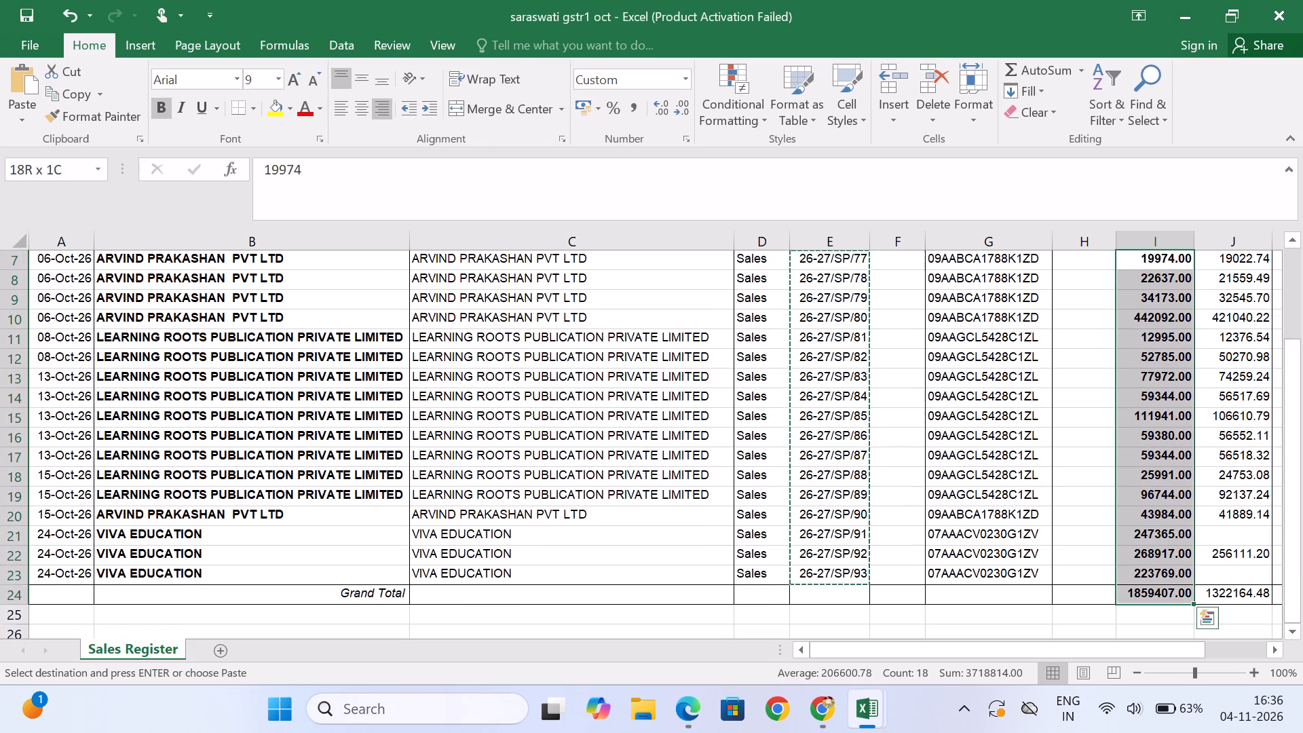
{"action": "key", "text": "ctrl+c"}
{"action": "key", "text": "alt+Tab"}
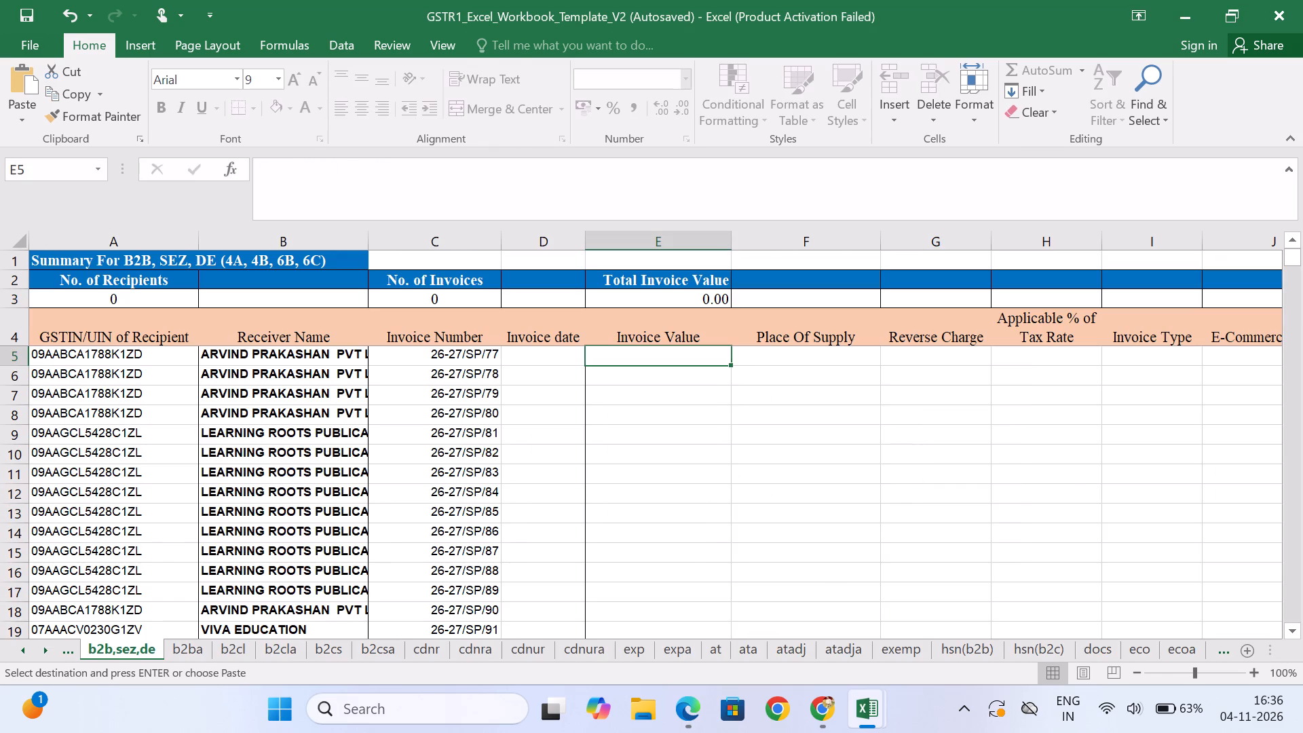
{"action": "key", "text": "ctrl+v"}
Set the Place Of Supply in cell F5 to 09-Uttar Pradesh.
{"action": "key", "text": "Right"}
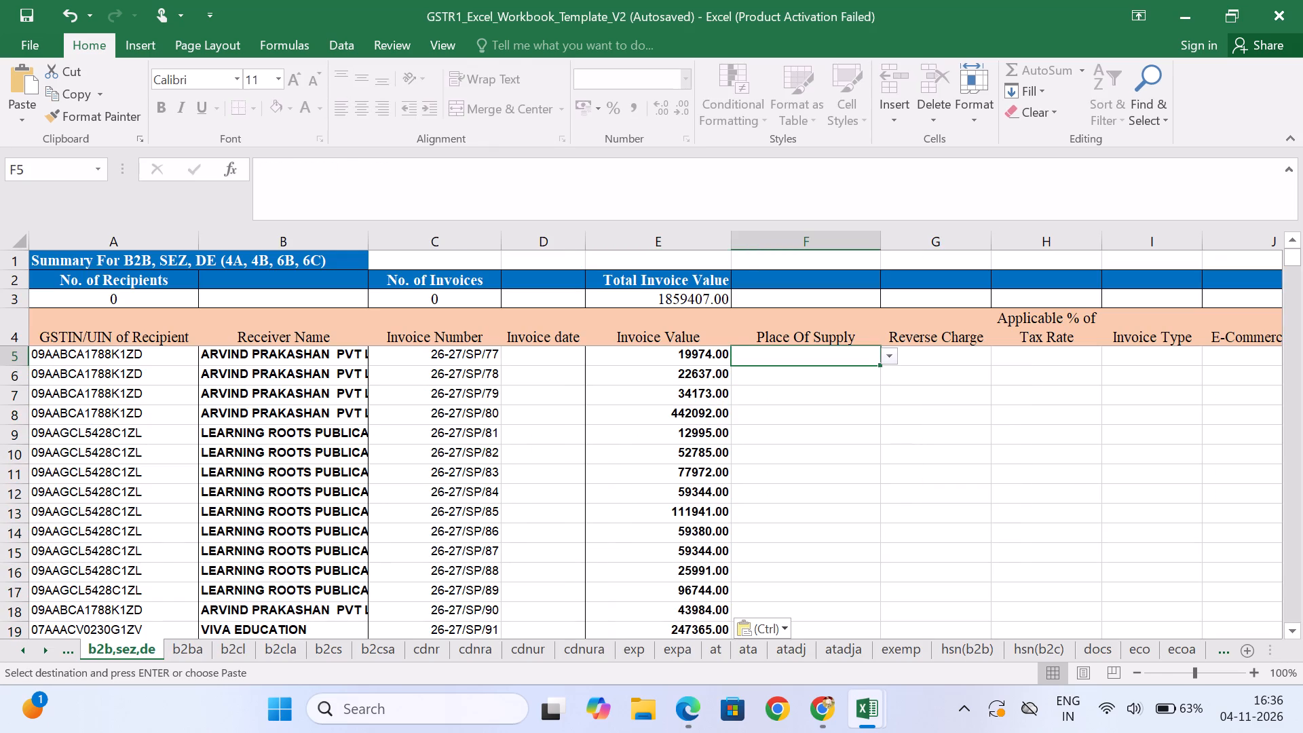
{"action": "key", "text": "alt+Down"}
{"action": "key", "text": "Down"}
{"action": "key", "text": "Down"}
{"action": "key", "text": "Down"}
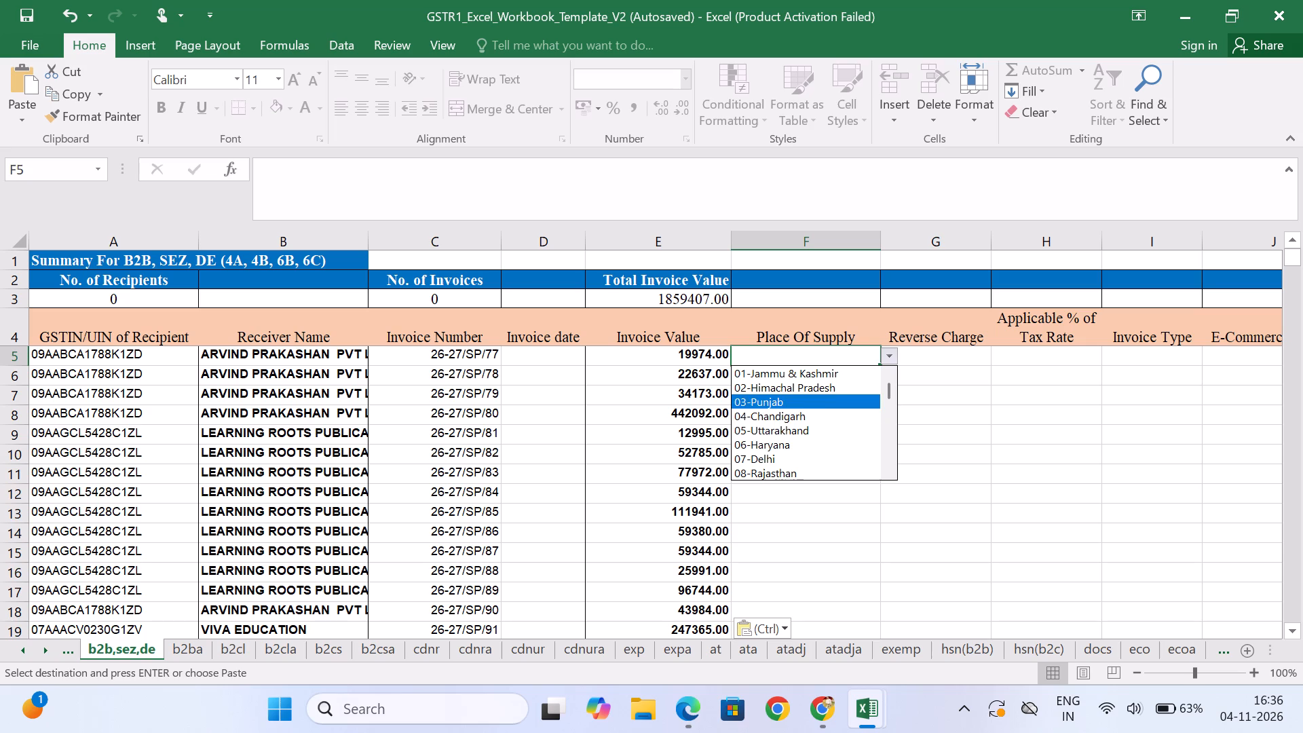
{"action": "key", "text": "Down"}
{"action": "key", "text": "Down"}
{"action": "key", "text": "Down"}
{"action": "key", "text": "Down"}
{"action": "key", "text": "Down"}
{"action": "key", "text": "Down"}
{"action": "key", "text": "Return"}
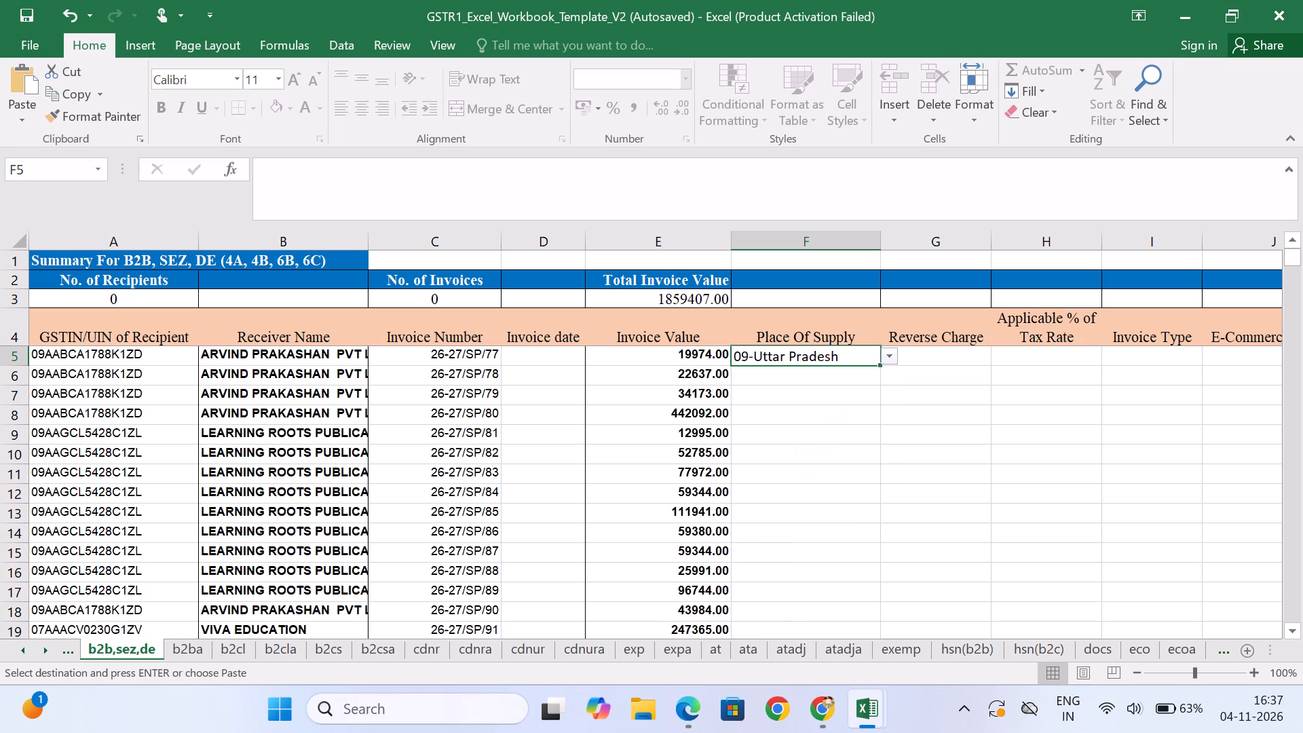
Fill the 09-Uttar Pradesh Place Of Supply from F5 down through F18, the last row before the Viva Education invoices.
{"action": "key", "text": "shift+Down"}
{"action": "key", "text": "shift+Down"}
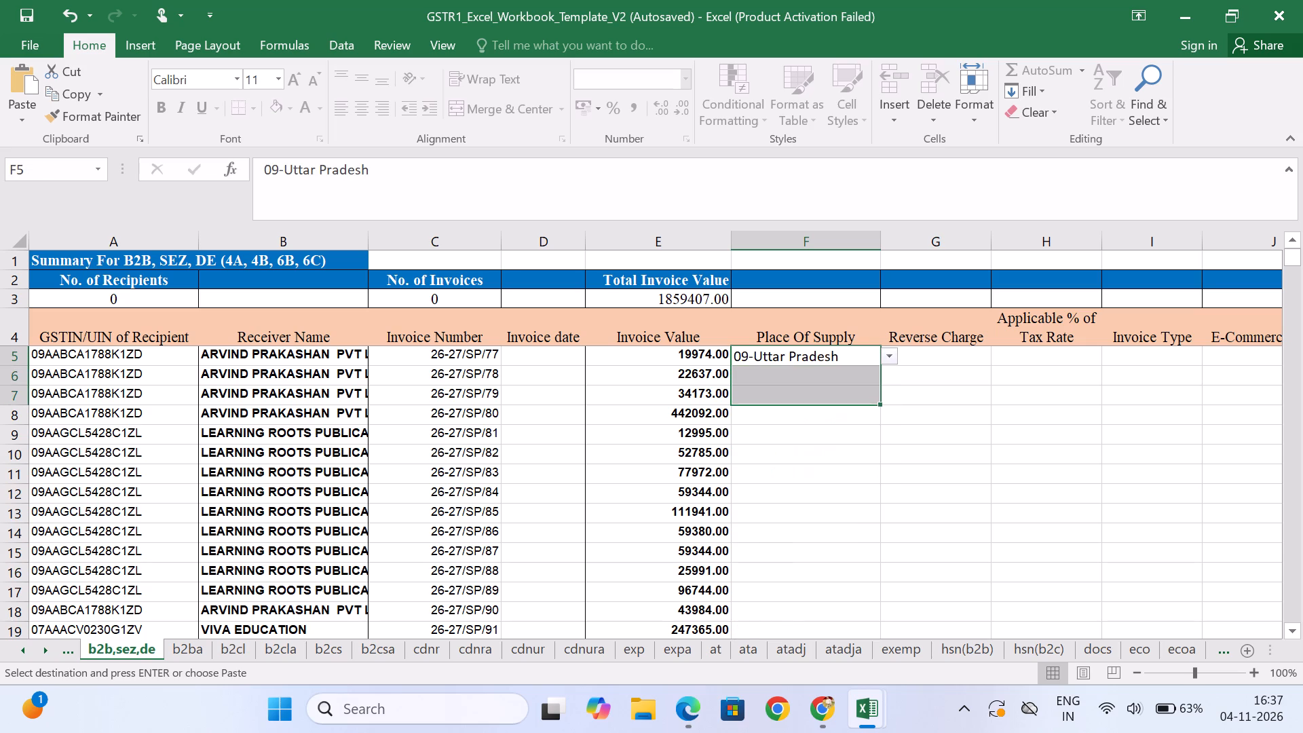
{"action": "key", "text": "shift+Down"}
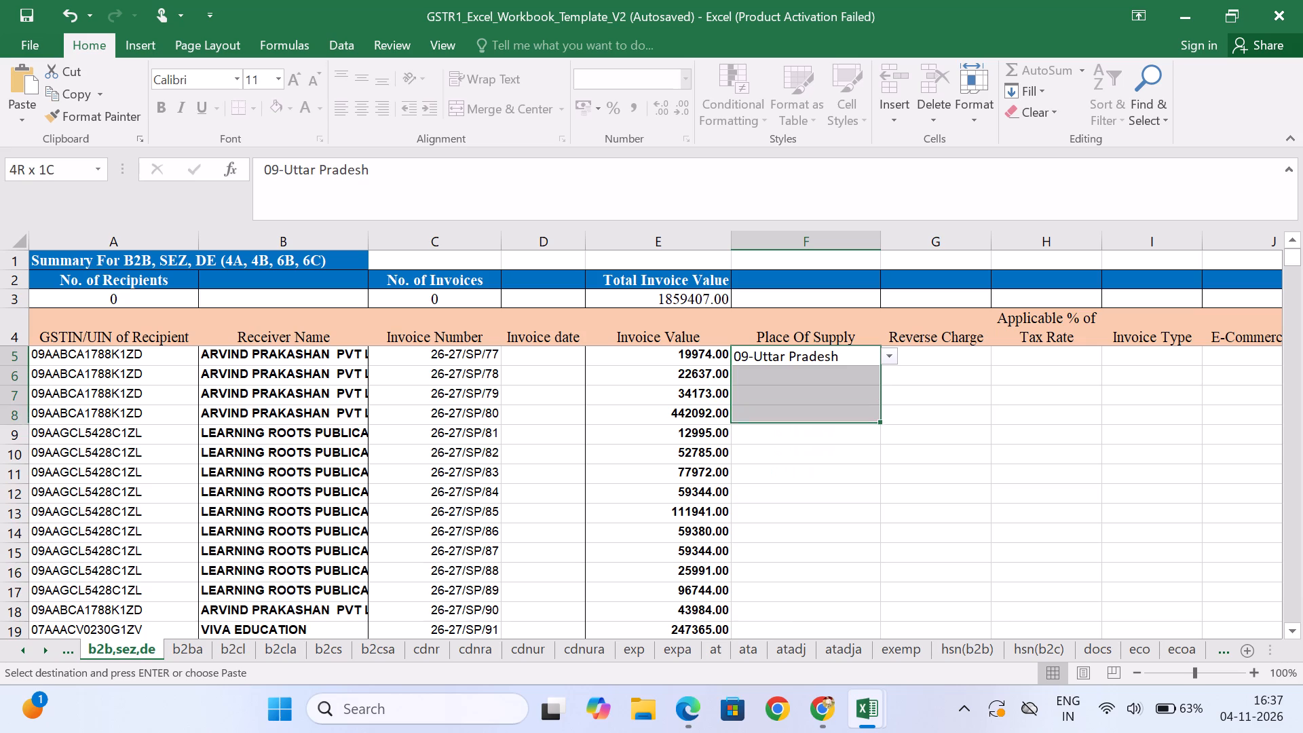
{"action": "key", "text": "shift+Down"}
{"action": "key", "text": "shift+Down"}
{"action": "key", "text": "shift+Down"}
{"action": "key", "text": "shift+Down"}
{"action": "key", "text": "shift+Down"}
{"action": "key", "text": "shift+Down"}
{"action": "key", "text": "shift+Down"}
{"action": "key", "text": "shift+Down"}
{"action": "key", "text": "shift+Down"}
{"action": "key", "text": "shift+Down"}
{"action": "key", "text": "shift+Down"}
{"action": "key", "text": "shift+Down"}
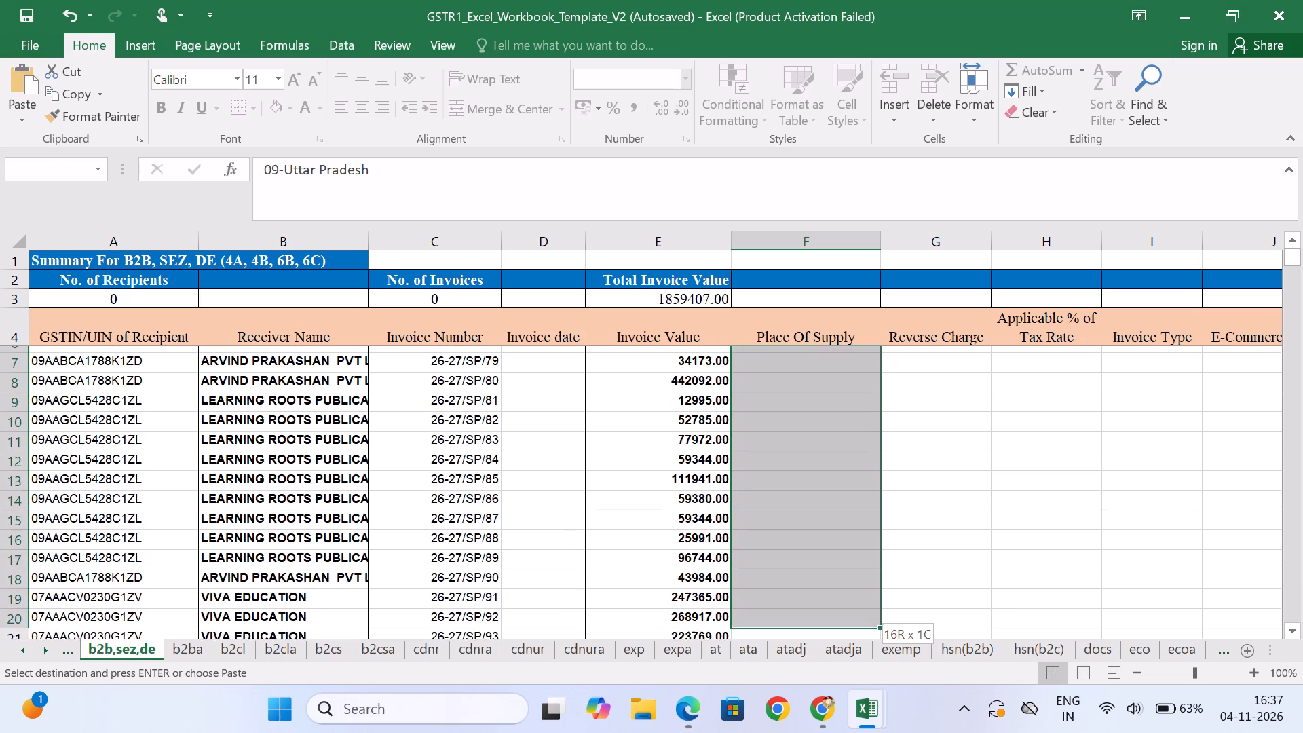
{"action": "key", "text": "shift+Down"}
{"action": "key", "text": "shift+Up"}
{"action": "key", "text": "shift+Up"}
{"action": "key", "text": "shift+Up"}
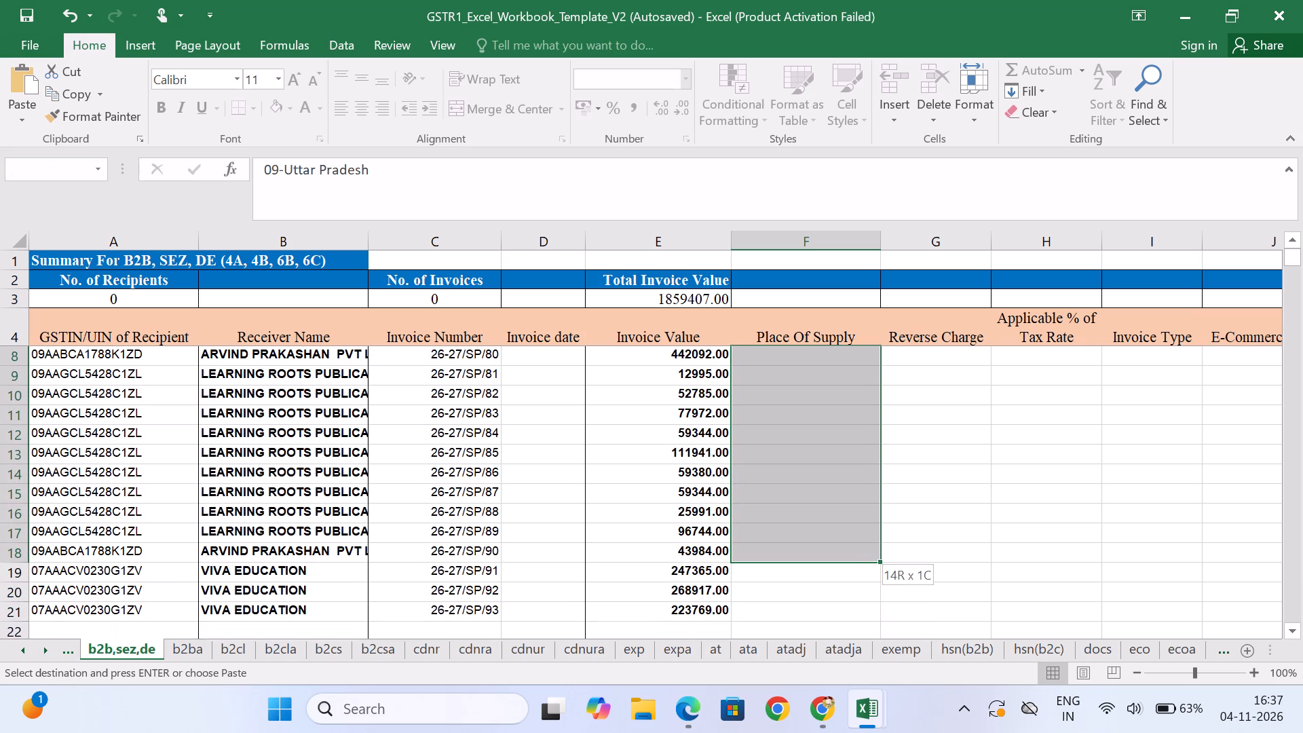
{"action": "key", "text": "ctrl+d"}
Set the Place Of Supply in cell F19, the first Viva Education invoice, to 07-Delhi.
{"action": "key", "text": "Up"}
{"action": "key", "text": "Down"}
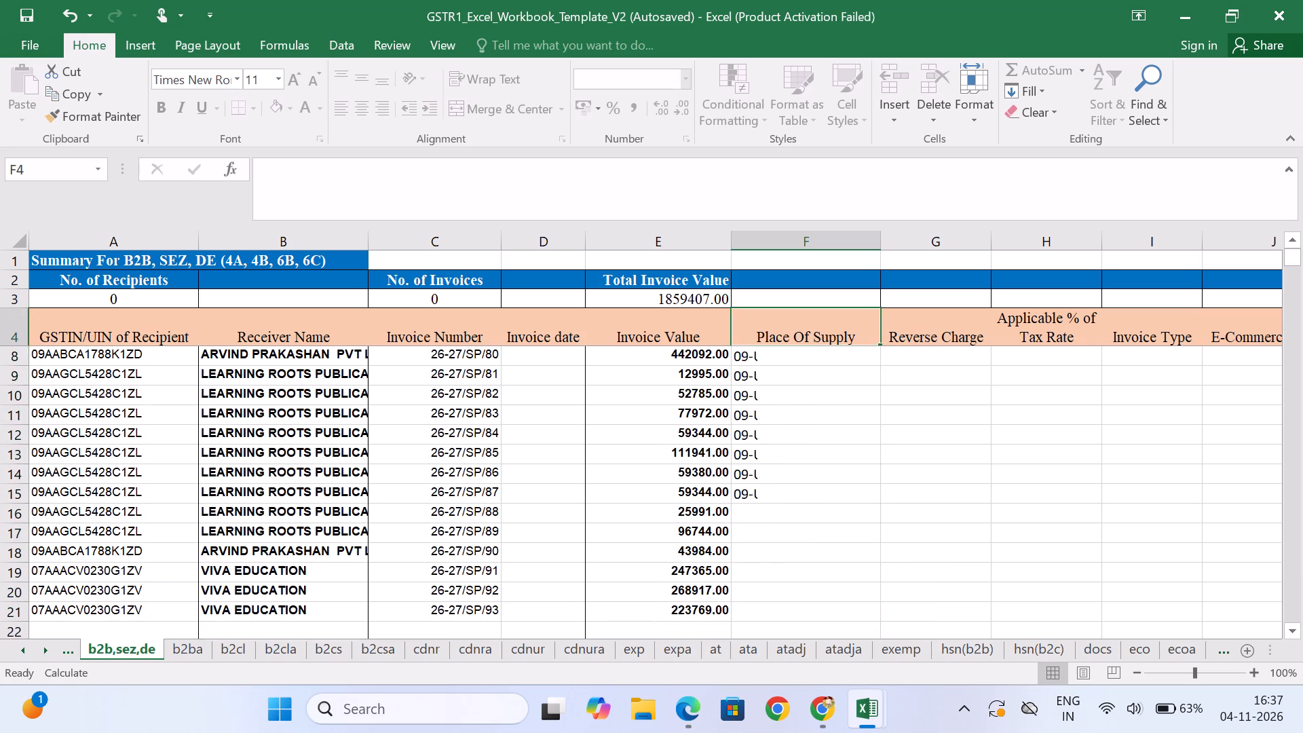
{"action": "key", "text": "Down"}
{"action": "key", "text": "Down"}
{"action": "key", "text": "Down"}
{"action": "key", "text": "Down"}
{"action": "key", "text": "ctrl+Down"}
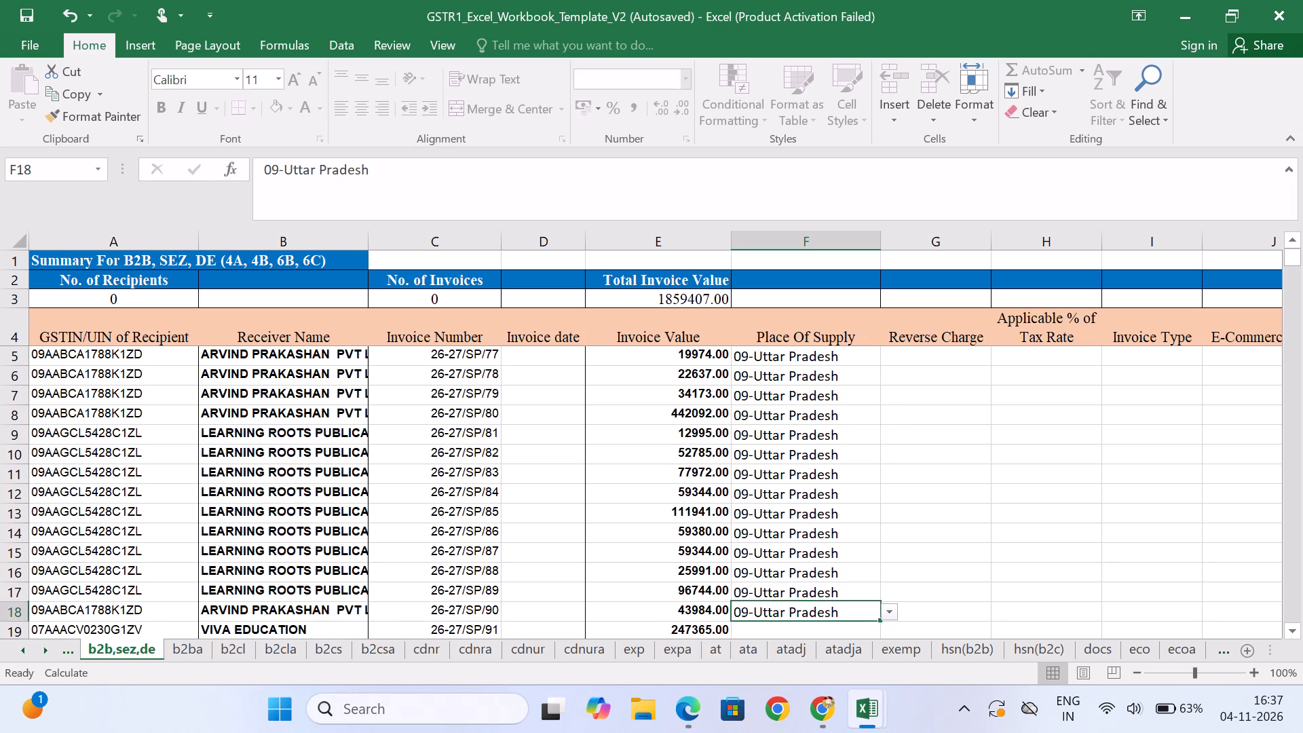
{"action": "key", "text": "Down"}
{"action": "key", "text": "alt+Down"}
{"action": "key", "text": "Down"}
{"action": "key", "text": "Down"}
{"action": "key", "text": "Down"}
{"action": "key", "text": "Down"}
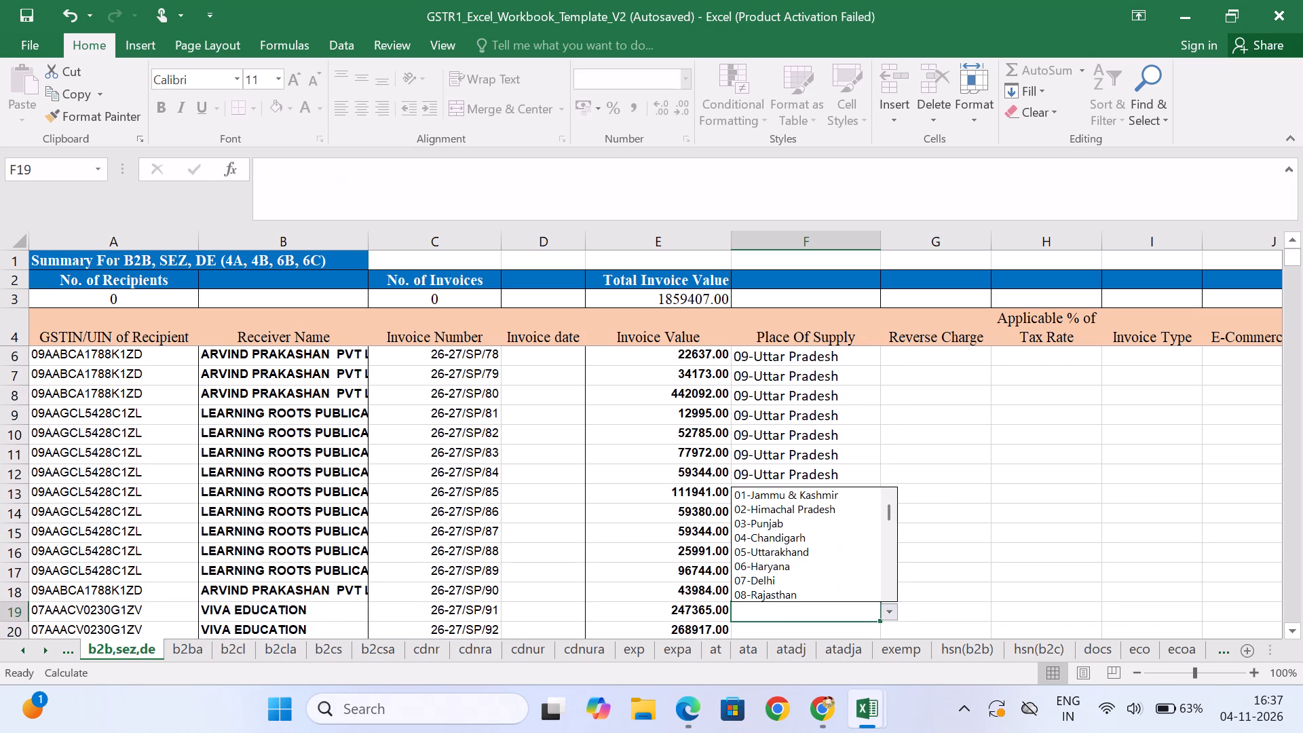
{"action": "key", "text": "Down"}
{"action": "key", "text": "Down"}
{"action": "key", "text": "Down"}
{"action": "key", "text": "Return"}
Fill the 07-Delhi Place Of Supply from F19 down to F21 for the remaining Viva Education invoices.
{"action": "key", "text": "shift+Down"}
{"action": "key", "text": "shift+Down"}
{"action": "key", "text": "shift+Down"}
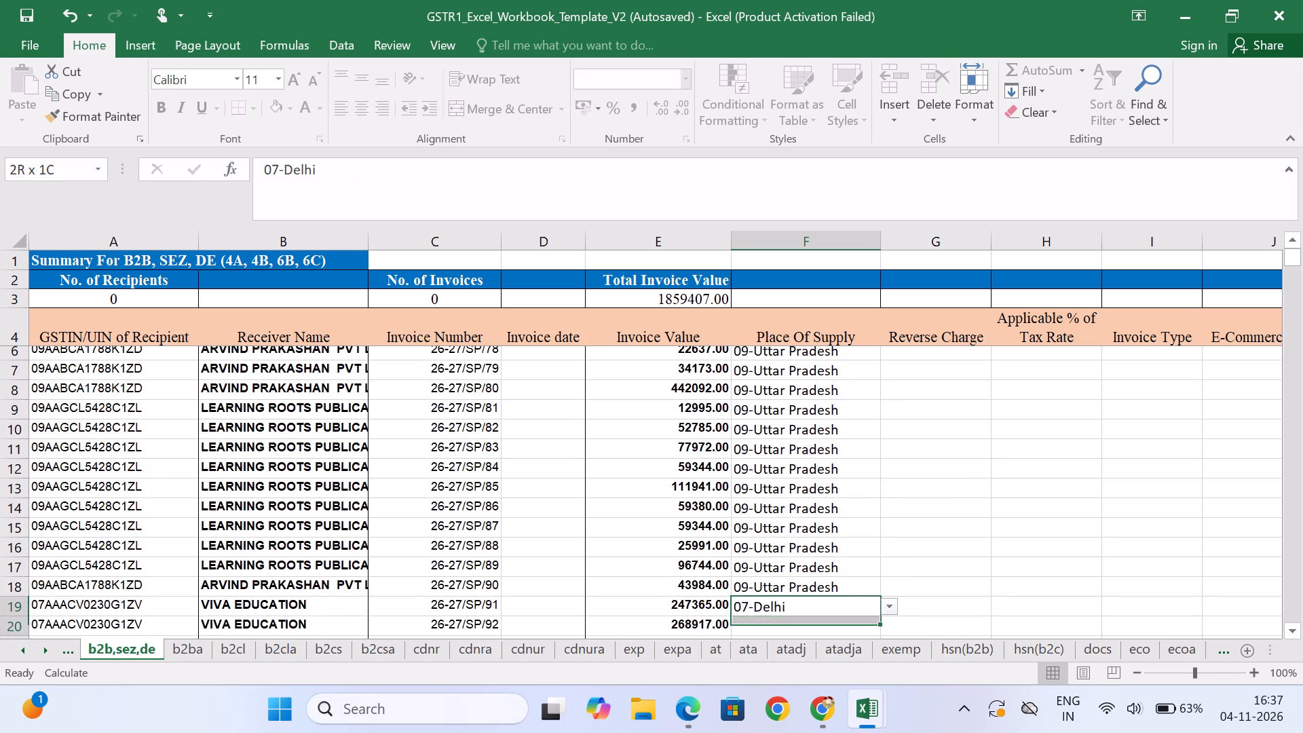
{"action": "key", "text": "shift+Up"}
{"action": "key", "text": "ctrl+d"}
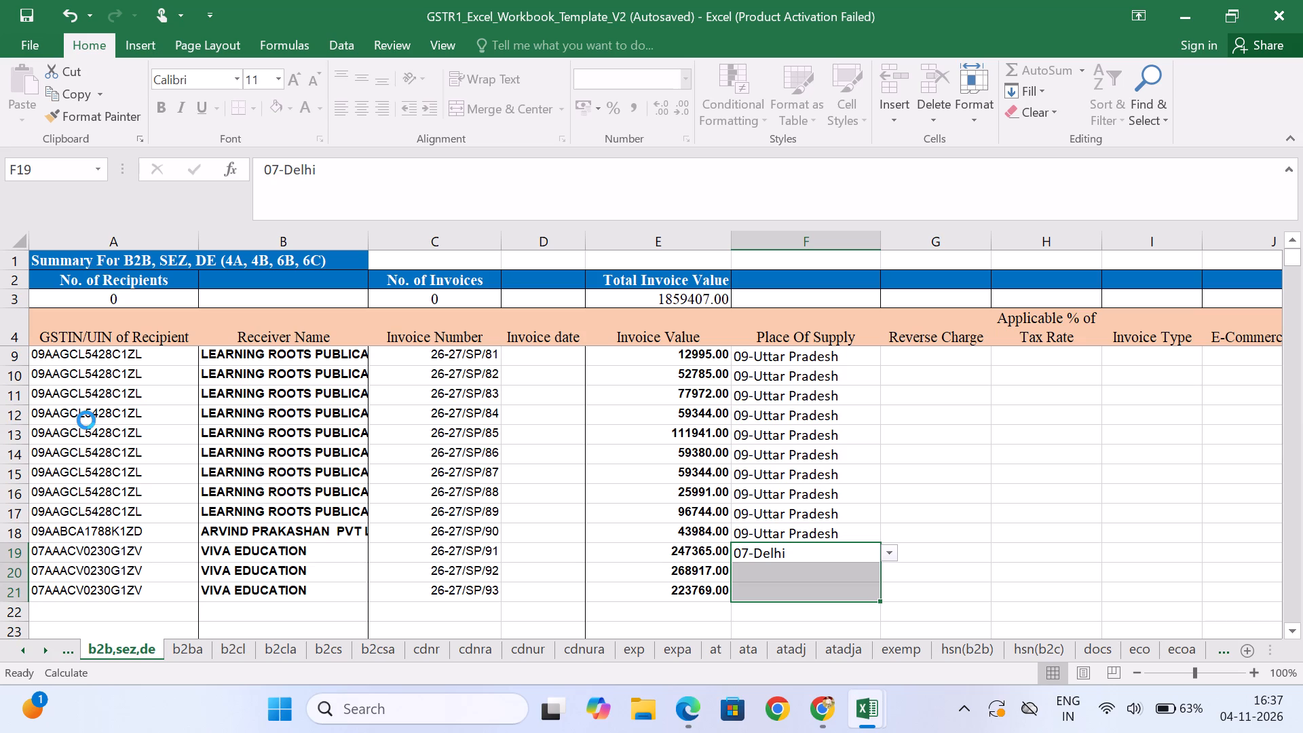
Set Reverse Charge to N for the first invoice in cell G5.
{"action": "key", "text": "Down"}
{"action": "key", "text": "Right"}
{"action": "key", "text": "Right"}
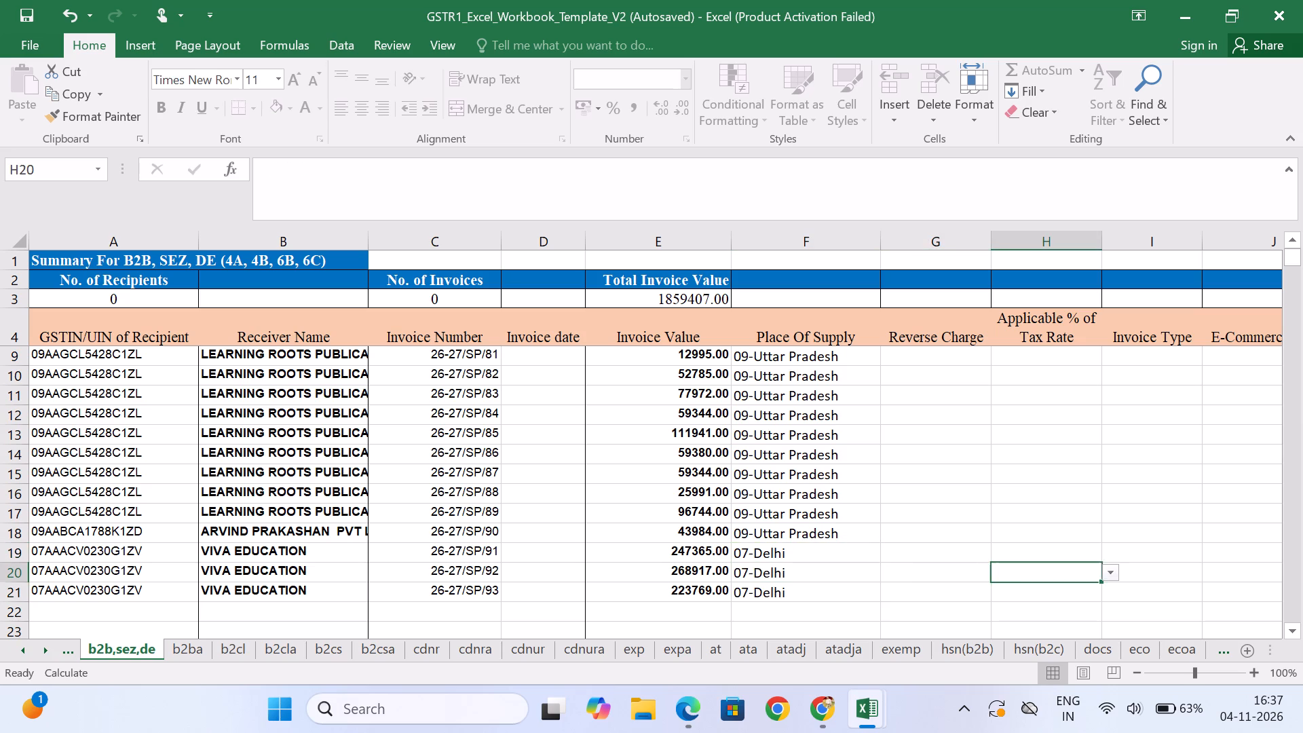
{"action": "key", "text": "Up"}
{"action": "key", "text": "Up"}
{"action": "key", "text": "Left"}
{"action": "key", "text": "Left"}
{"action": "key", "text": "Right"}
{"action": "key", "text": "ctrl+Up"}
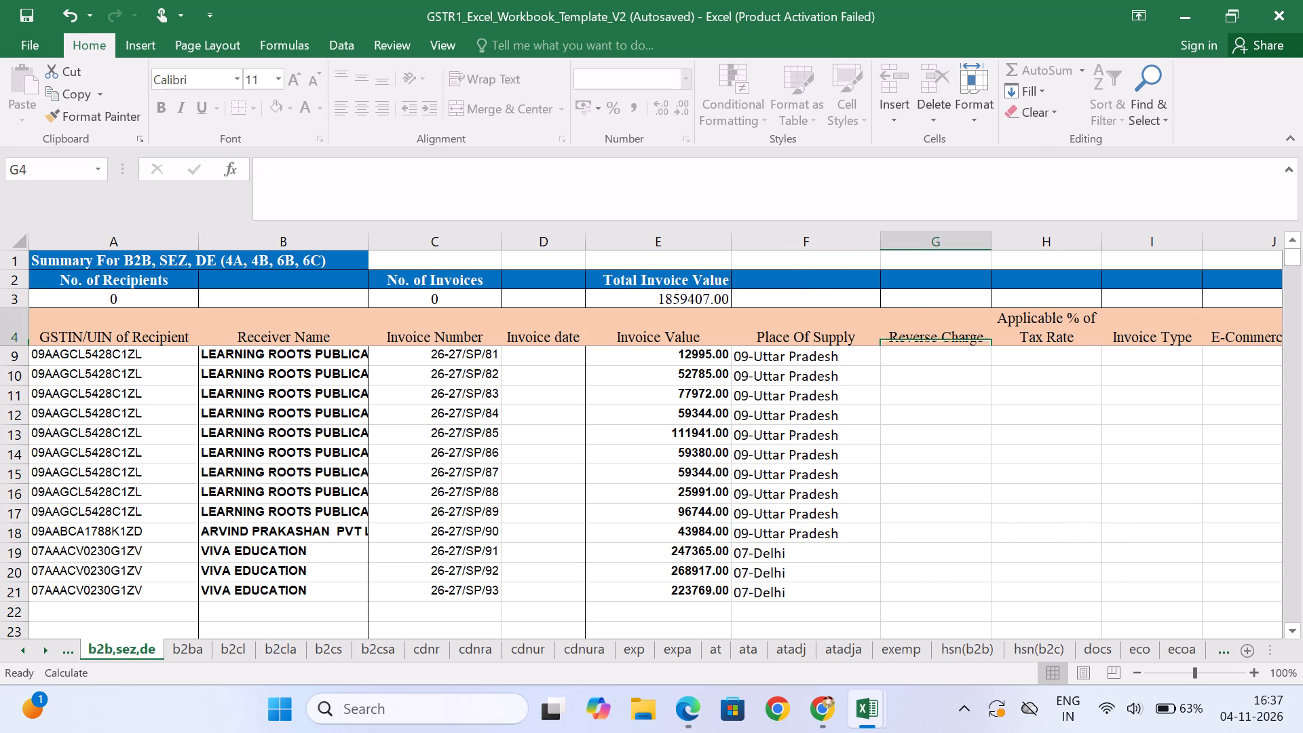
{"action": "key", "text": "Down"}
{"action": "key", "text": "alt+Down"}
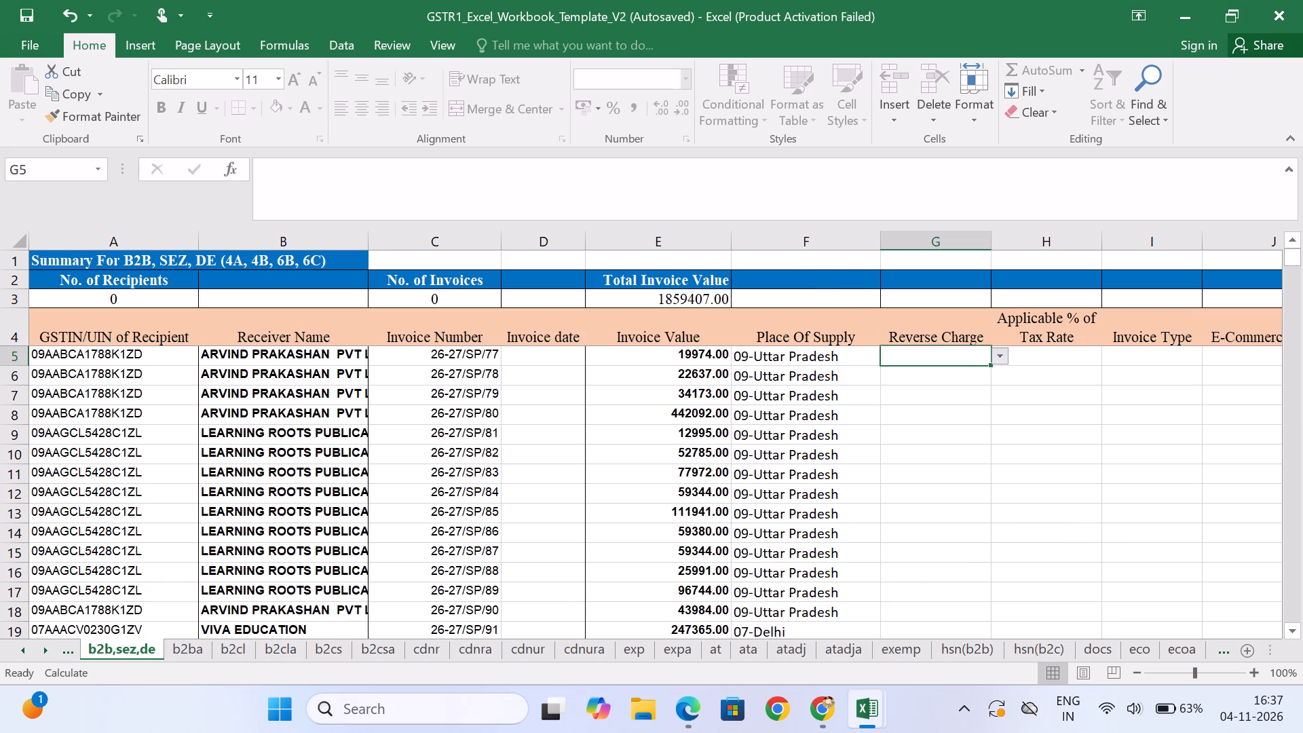
{"action": "key", "text": "Down"}
{"action": "key", "text": "Return"}
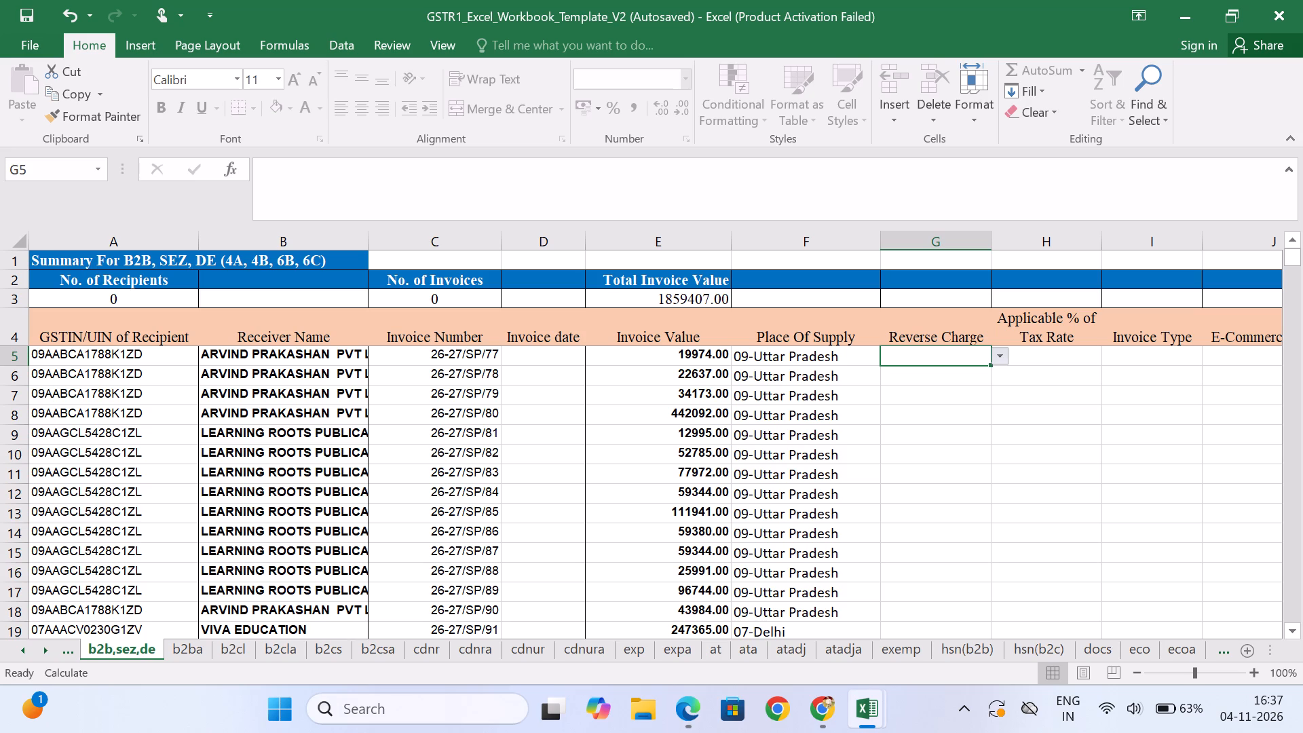
Fill the Reverse Charge value N from G5 down to G21 for all invoices.
{"action": "key", "text": "shift+Down"}
{"action": "key", "text": "shift+Down"}
{"action": "key", "text": "shift+Down"}
{"action": "key", "text": "shift+Down"}
{"action": "key", "text": "shift+Down"}
{"action": "key", "text": "shift+Down"}
{"action": "key", "text": "shift+Down"}
{"action": "key", "text": "shift+Down"}
{"action": "key", "text": "shift+Down"}
{"action": "key", "text": "shift+Down"}
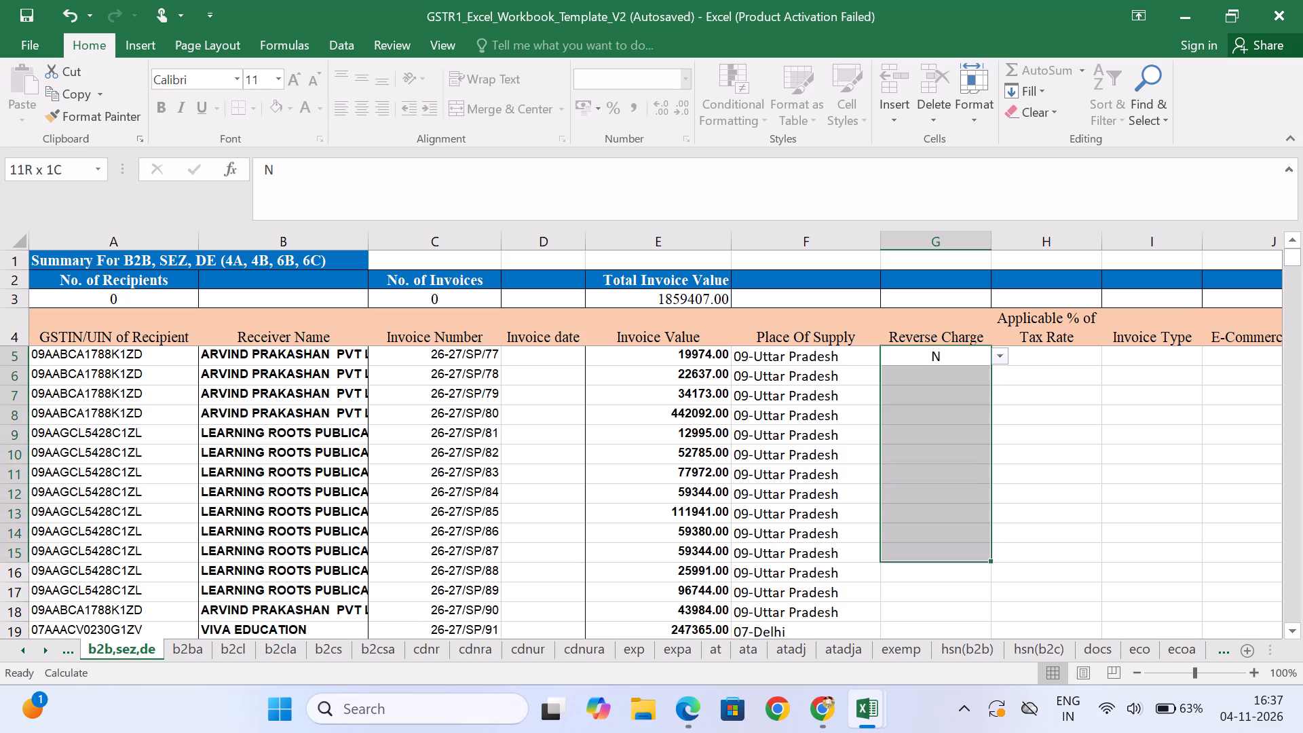
{"action": "key", "text": "shift+Down"}
{"action": "key", "text": "shift+Down"}
{"action": "key", "text": "shift+Down"}
{"action": "key", "text": "shift+Down"}
{"action": "key", "text": "shift+Down"}
{"action": "key", "text": "shift+Down"}
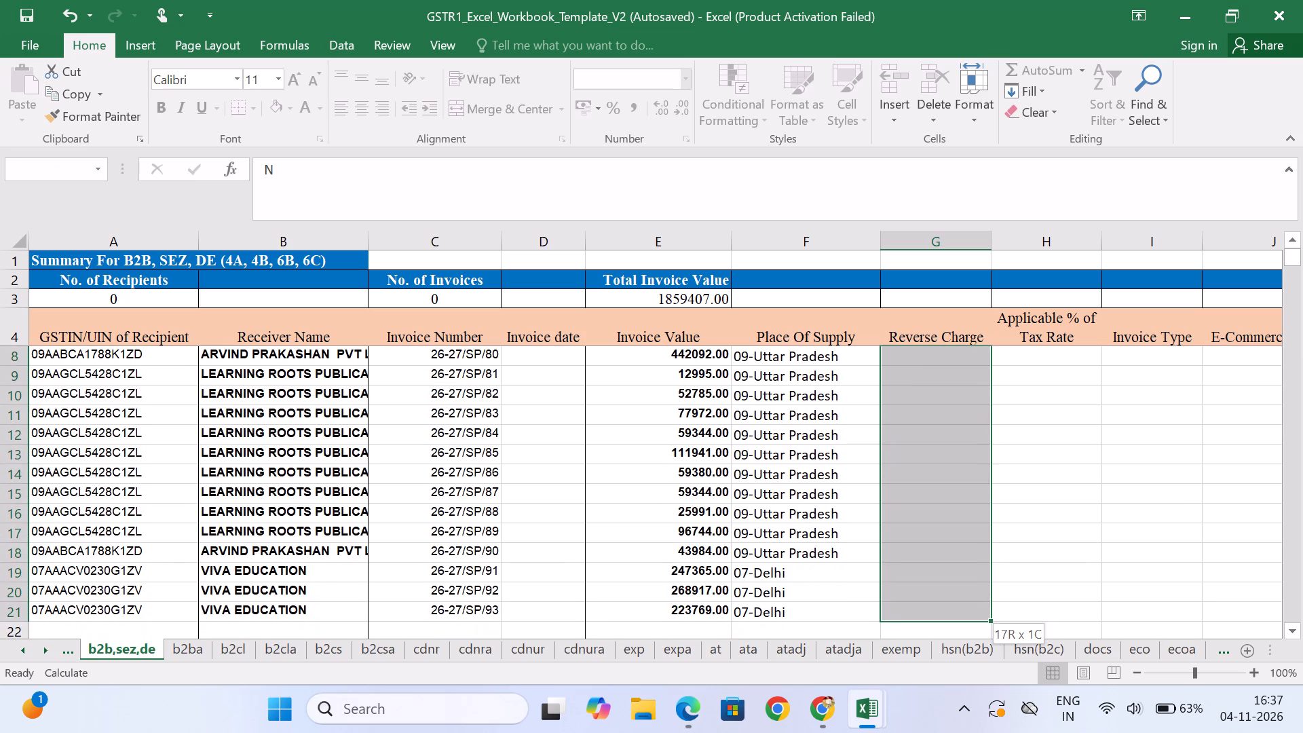
{"action": "key", "text": "ctrl+d"}
Set the Invoice Type in cell I5 to Regular B2B.
{"action": "key", "text": "Right"}
{"action": "key", "text": "Right"}
{"action": "key", "text": "Right"}
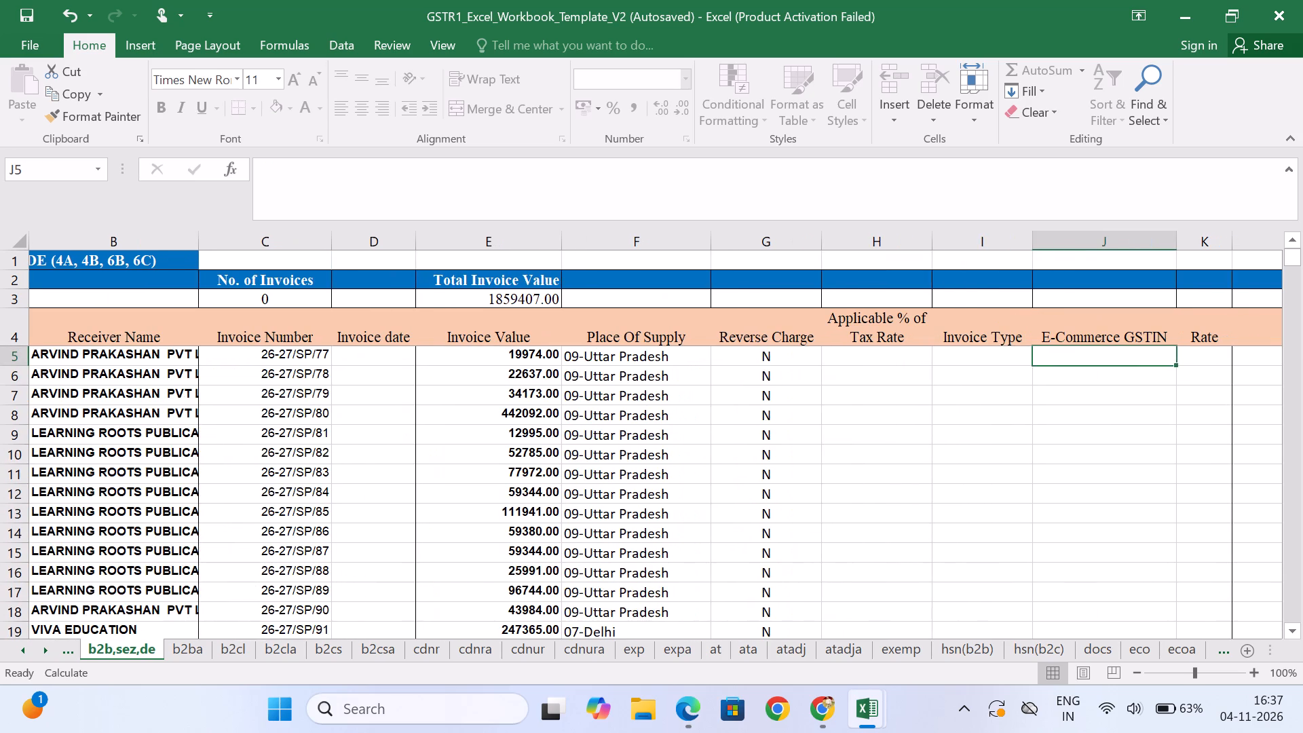
{"action": "key", "text": "Left"}
{"action": "key", "text": "alt+Down"}
{"action": "key", "text": "Down"}
{"action": "key", "text": "Return"}
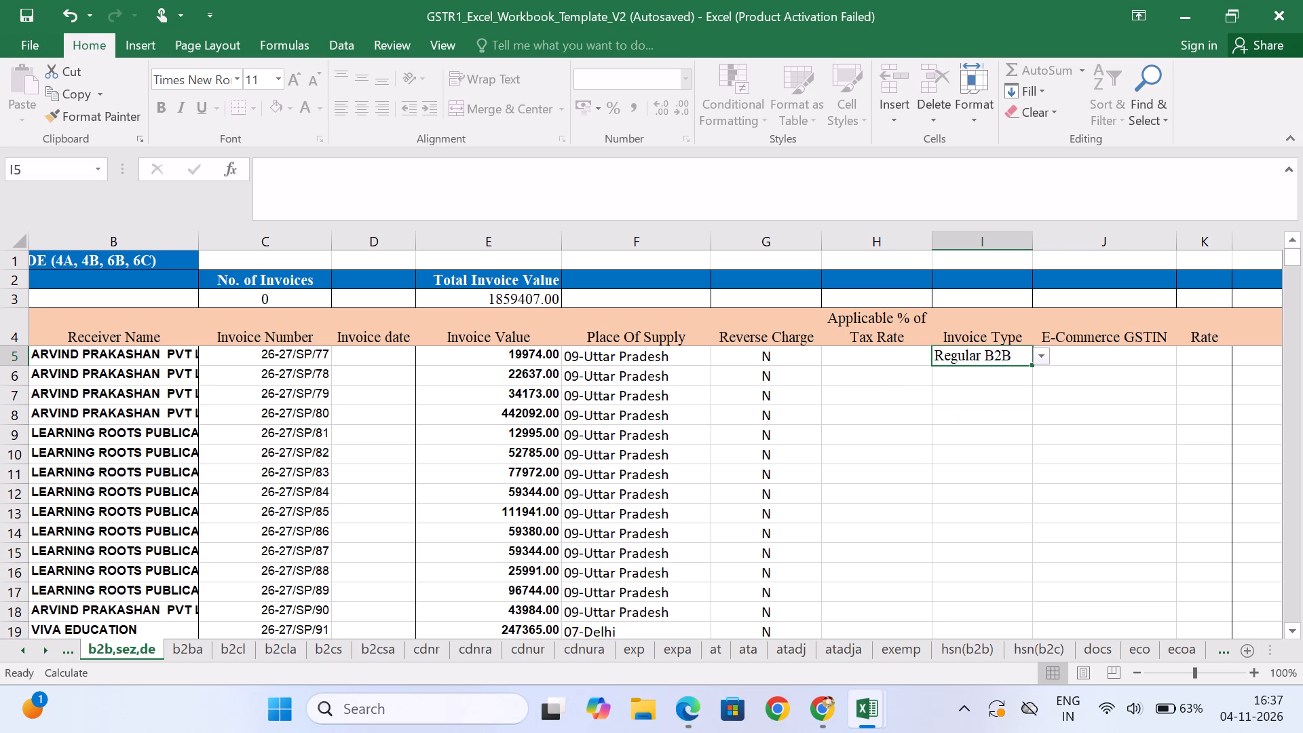
Fill the Regular B2B invoice type from I5 down to I21 for all invoices.
{"action": "key", "text": "shift+Down"}
{"action": "key", "text": "shift+Down"}
{"action": "key", "text": "shift+Down"}
{"action": "key", "text": "shift+Down"}
{"action": "key", "text": "shift+Down"}
{"action": "key", "text": "shift+Down"}
{"action": "key", "text": "shift+Down"}
{"action": "key", "text": "shift+Down"}
{"action": "key", "text": "shift+Down"}
{"action": "key", "text": "shift+Down"}
{"action": "key", "text": "shift+Down"}
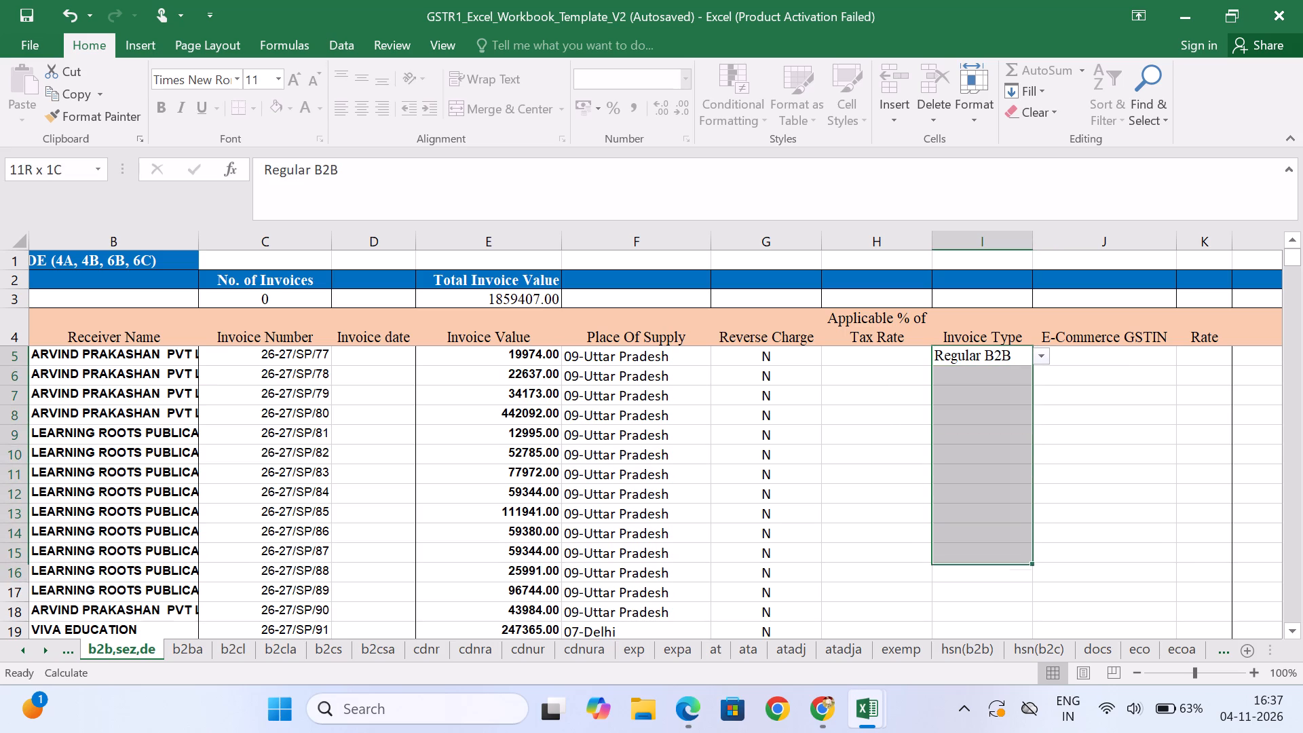
{"action": "key", "text": "shift+Down"}
{"action": "key", "text": "shift+Down"}
{"action": "key", "text": "shift+Down"}
{"action": "key", "text": "shift+Down"}
{"action": "key", "text": "shift+Down"}
{"action": "key", "text": "shift+Down"}
{"action": "key", "text": "shift+Up"}
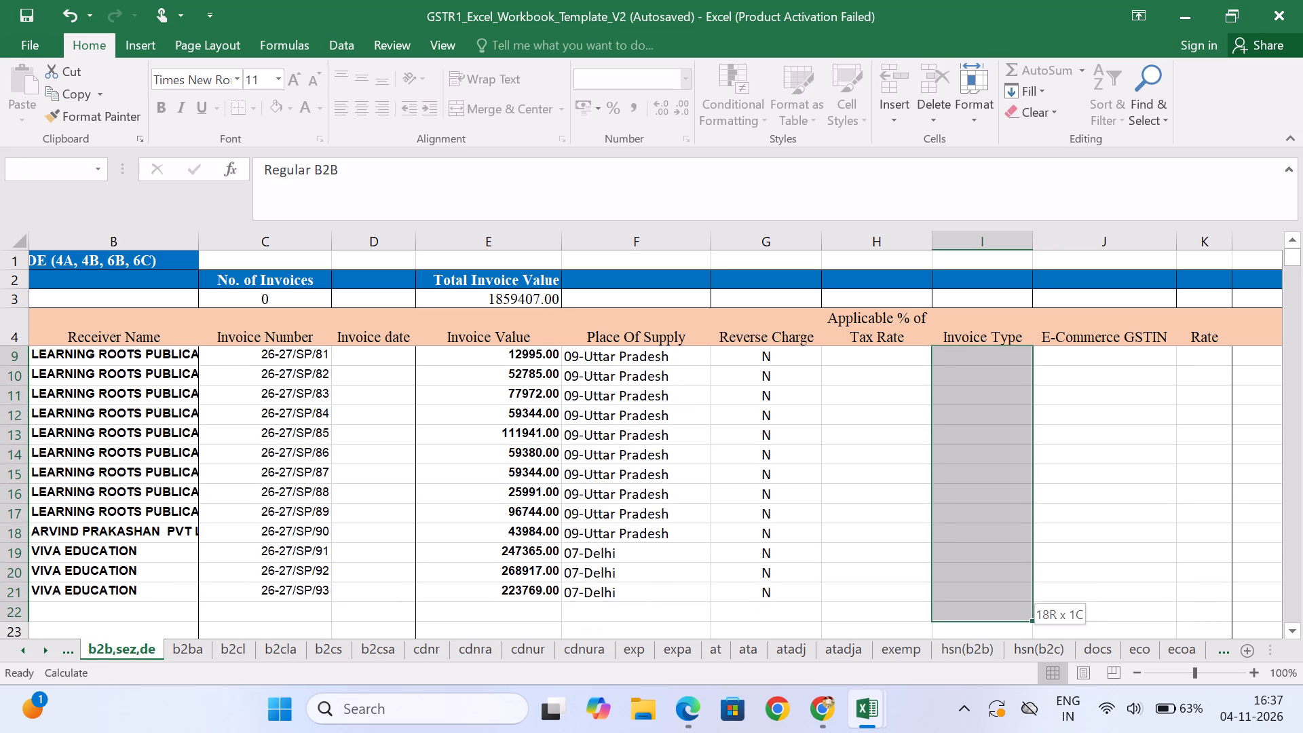
{"action": "key", "text": "ctrl+d"}
Set the tax Rate for the first invoice in cell K5 to 18.00.
{"action": "key", "text": "Right"}
{"action": "key", "text": "Right"}
{"action": "key", "text": "Right"}
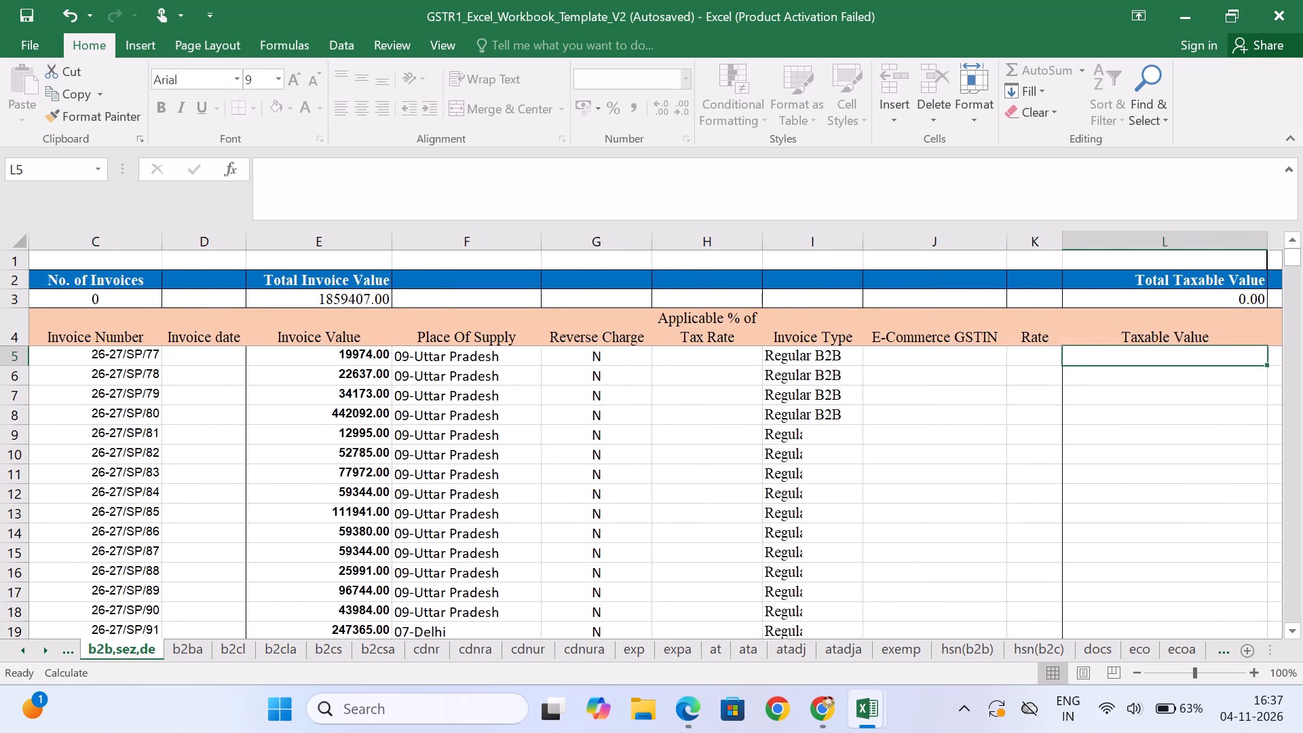
{"action": "key", "text": "Right"}
{"action": "key", "text": "Left"}
{"action": "key", "text": "Left"}
{"action": "key", "text": "alt+Down"}
{"action": "key", "text": "Down"}
{"action": "key", "text": "Down"}
{"action": "key", "text": "Down"}
{"action": "key", "text": "Down"}
{"action": "key", "text": "Down"}
{"action": "key", "text": "Down"}
{"action": "key", "text": "Down"}
{"action": "key", "text": "Down"}
{"action": "key", "text": "Down"}
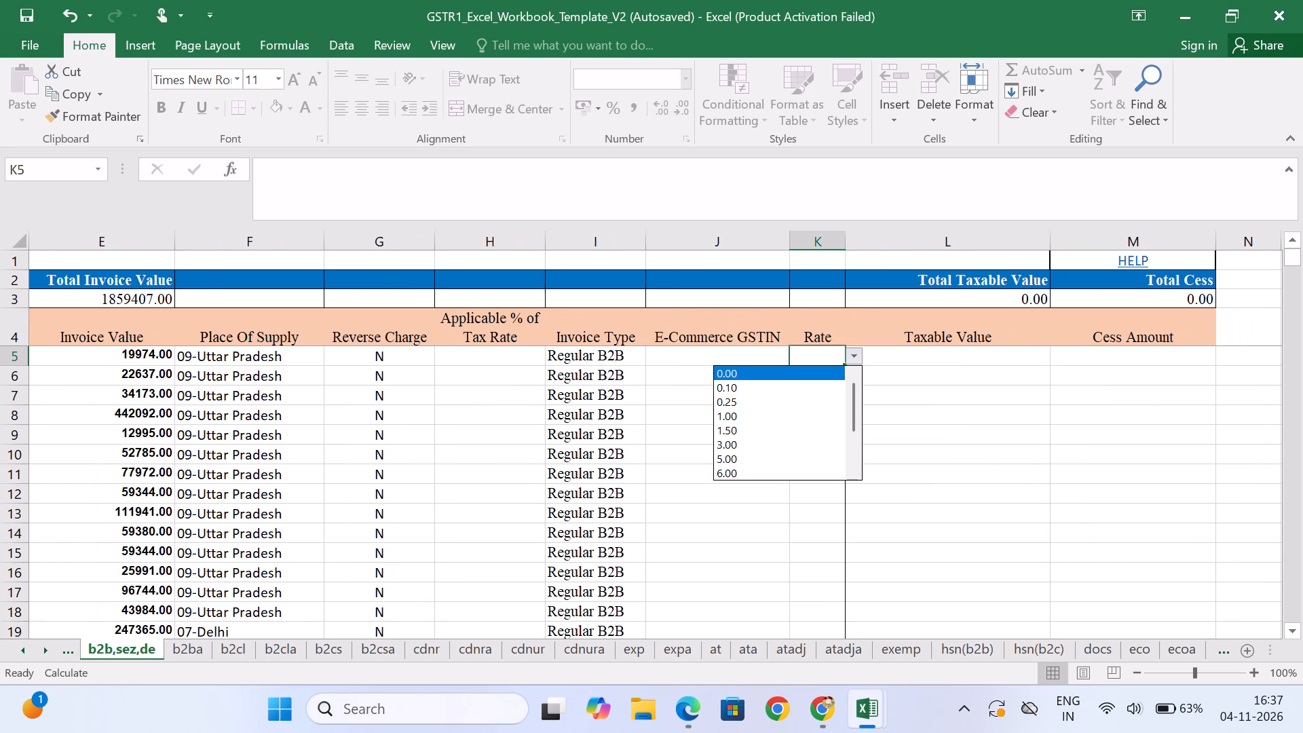
{"action": "key", "text": "Down"}
{"action": "key", "text": "Down"}
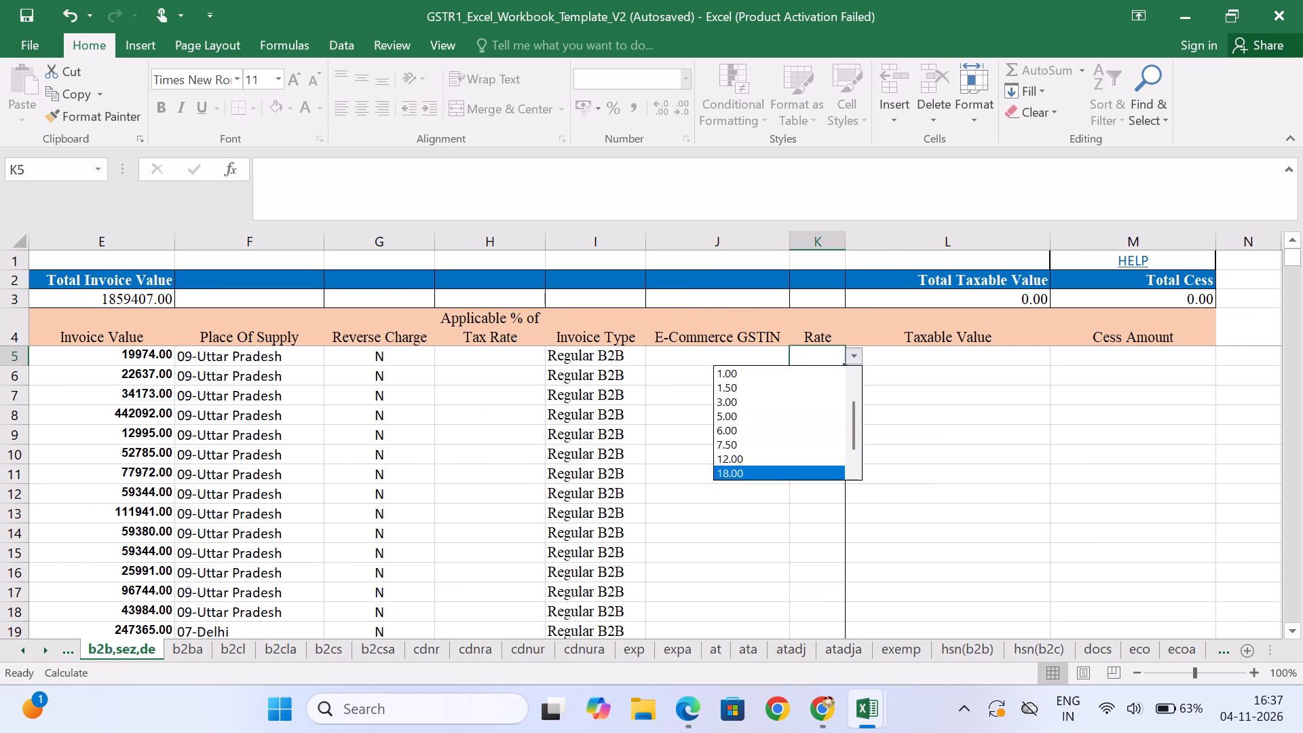
{"action": "key", "text": "Return"}
Fill the 18.00 rate from K5 down to K21 for all invoices.
{"action": "key", "text": "shift+Down"}
{"action": "key", "text": "shift+Down"}
{"action": "key", "text": "shift+Down"}
{"action": "key", "text": "shift+Down"}
{"action": "key", "text": "shift+Down"}
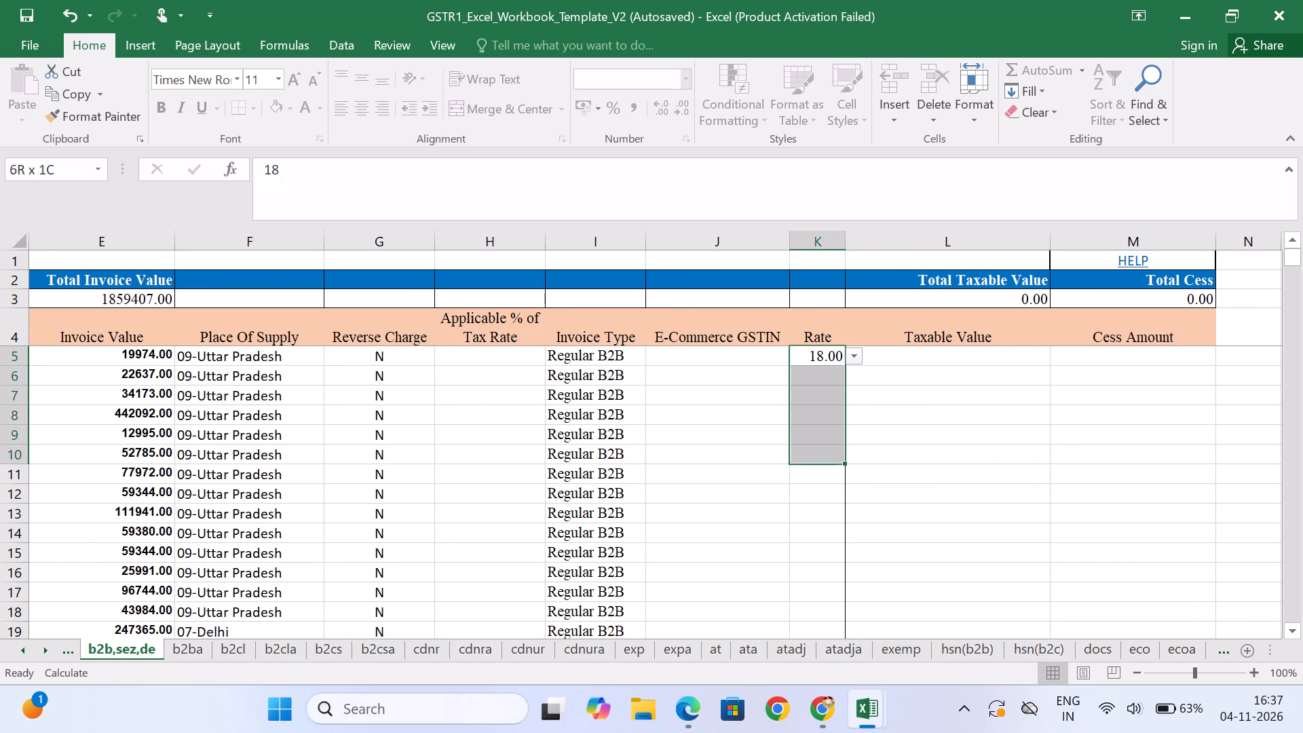
{"action": "key", "text": "shift+Down"}
{"action": "key", "text": "shift+Down"}
{"action": "key", "text": "shift+Down"}
{"action": "key", "text": "shift+Down"}
{"action": "key", "text": "shift+Down"}
{"action": "key", "text": "shift+Down"}
{"action": "key", "text": "shift+Down"}
{"action": "key", "text": "shift+Down"}
{"action": "key", "text": "shift+Down"}
{"action": "key", "text": "shift+Down"}
{"action": "key", "text": "shift+Down"}
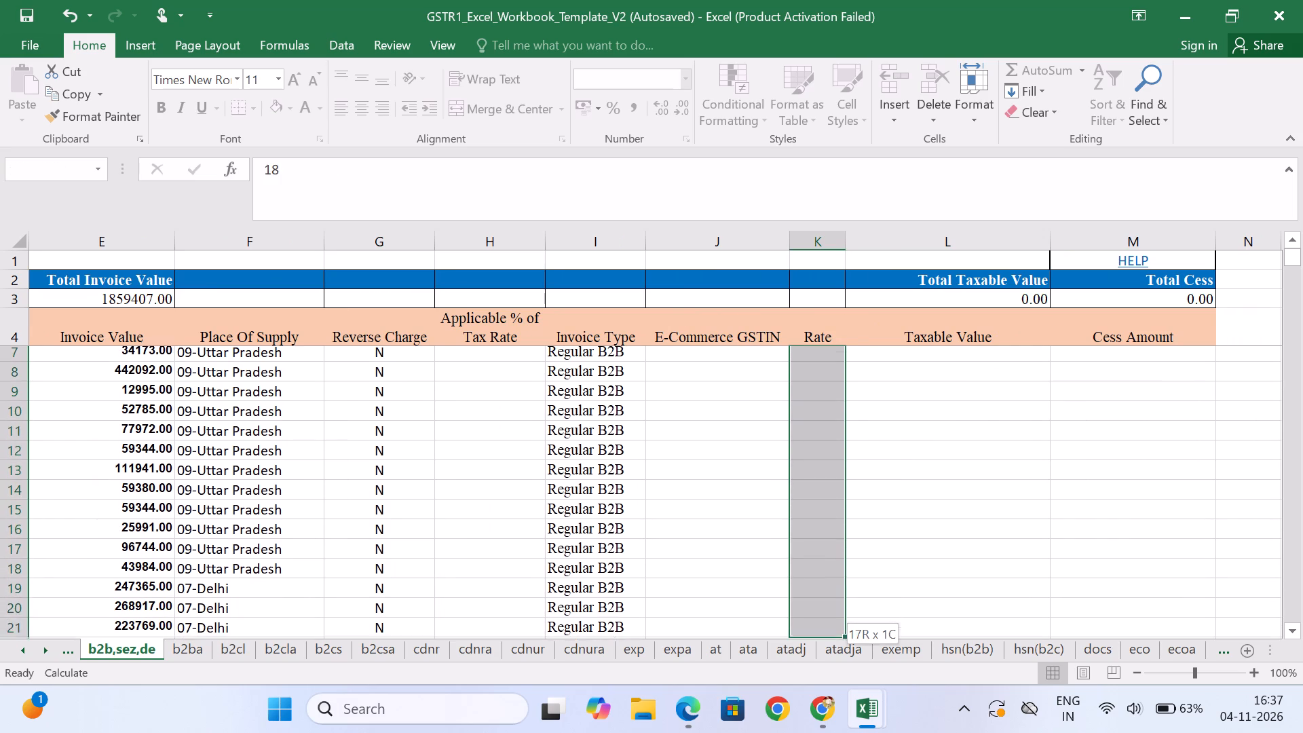
{"action": "key", "text": "shift+Down"}
{"action": "key", "text": "shift+Up"}
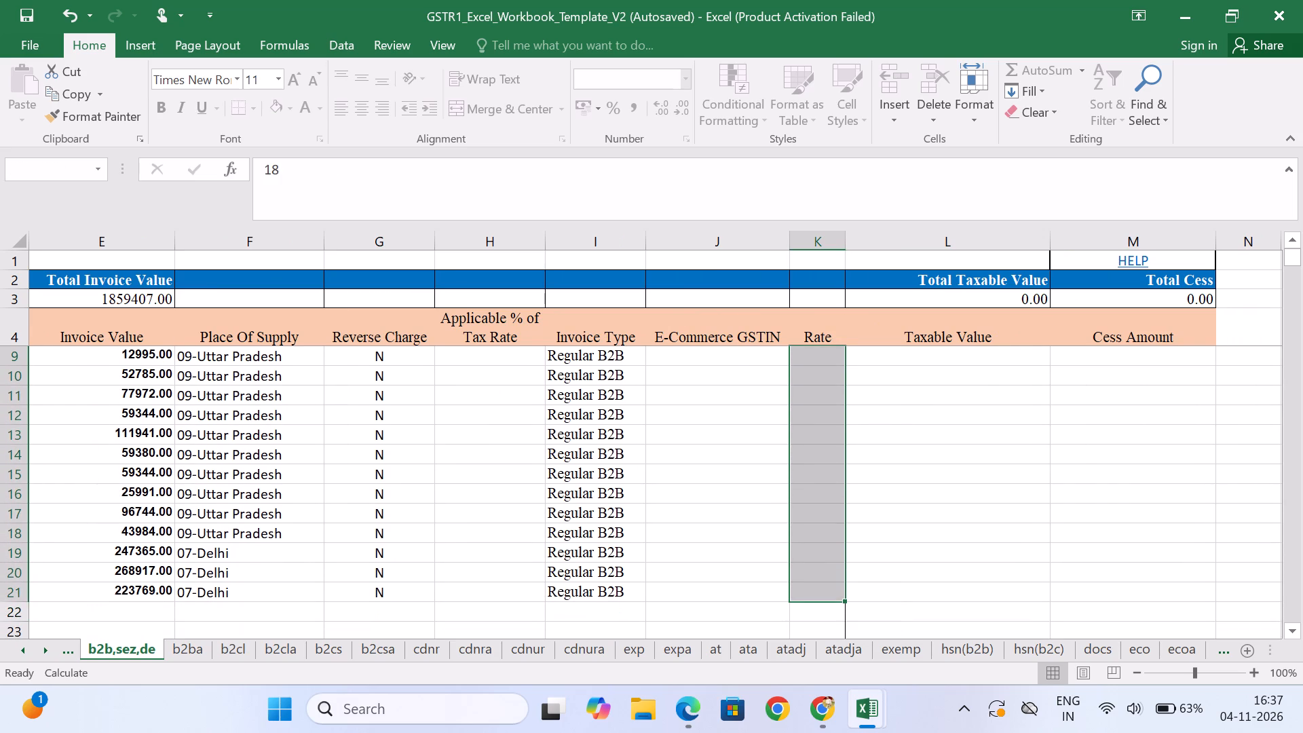
{"action": "key", "text": "ctrl+d"}
Copy the Jobwork @ 5% - Local amounts in J7:J20 of the sales register into the template's Taxable Value column from L5.
{"action": "key", "text": "Right"}
{"action": "key", "text": "Right"}
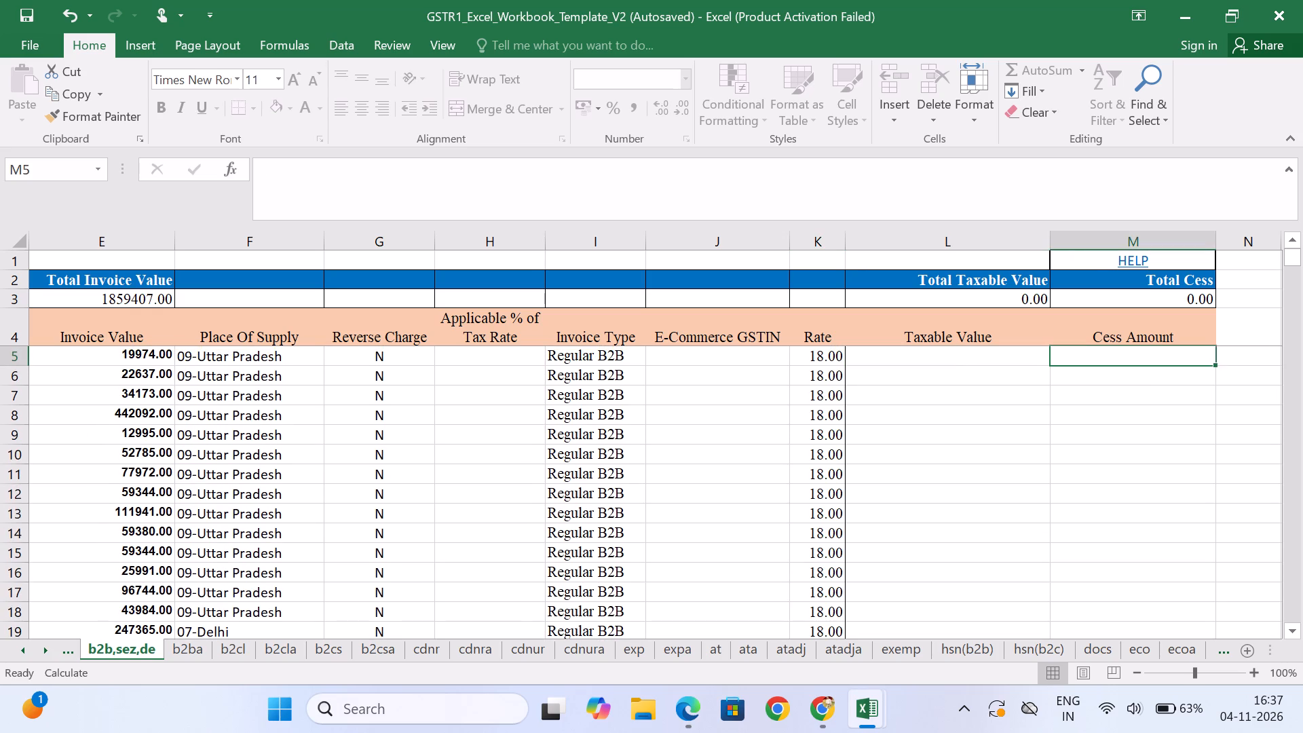
{"action": "key", "text": "alt+Tab"}
{"action": "key", "text": "Left"}
{"action": "key", "text": "Left"}
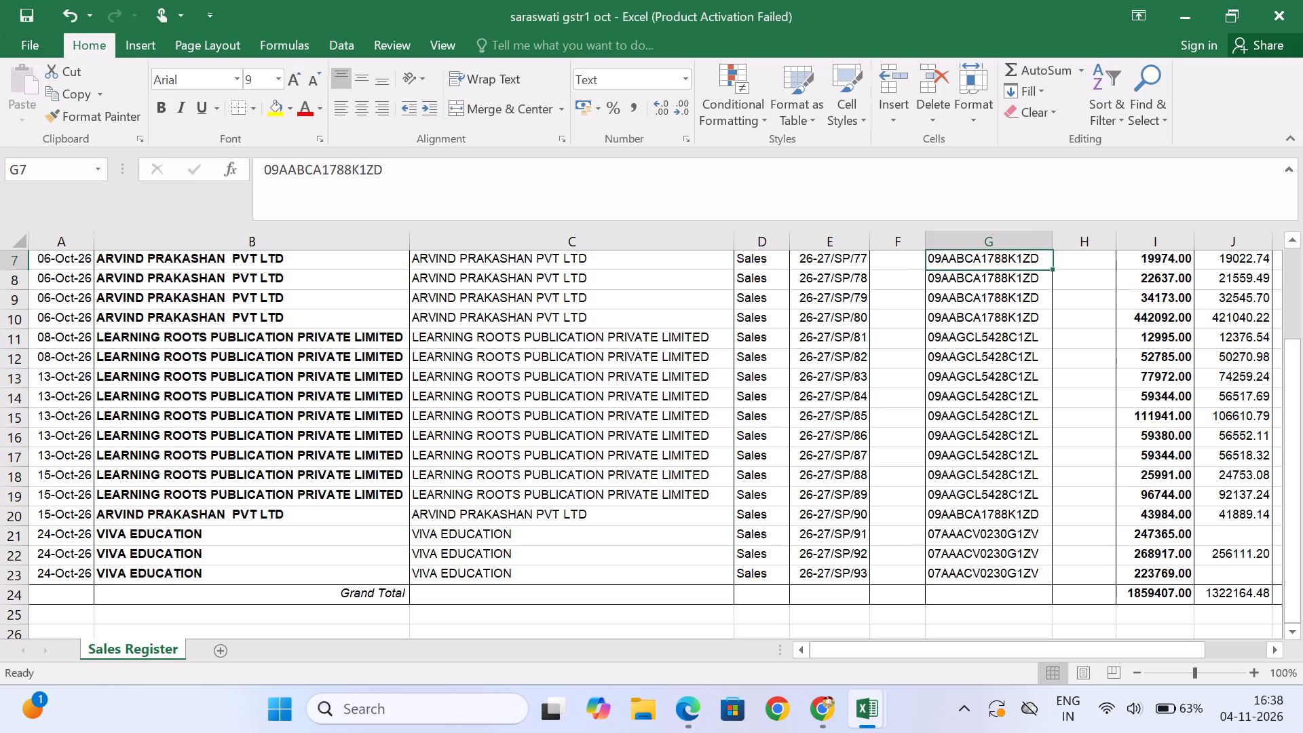
{"action": "key", "text": "Right"}
{"action": "key", "text": "Right"}
{"action": "key", "text": "Right"}
{"action": "key", "text": "Right"}
{"action": "key", "text": "Right"}
{"action": "key", "text": "Up"}
{"action": "key", "text": "Up"}
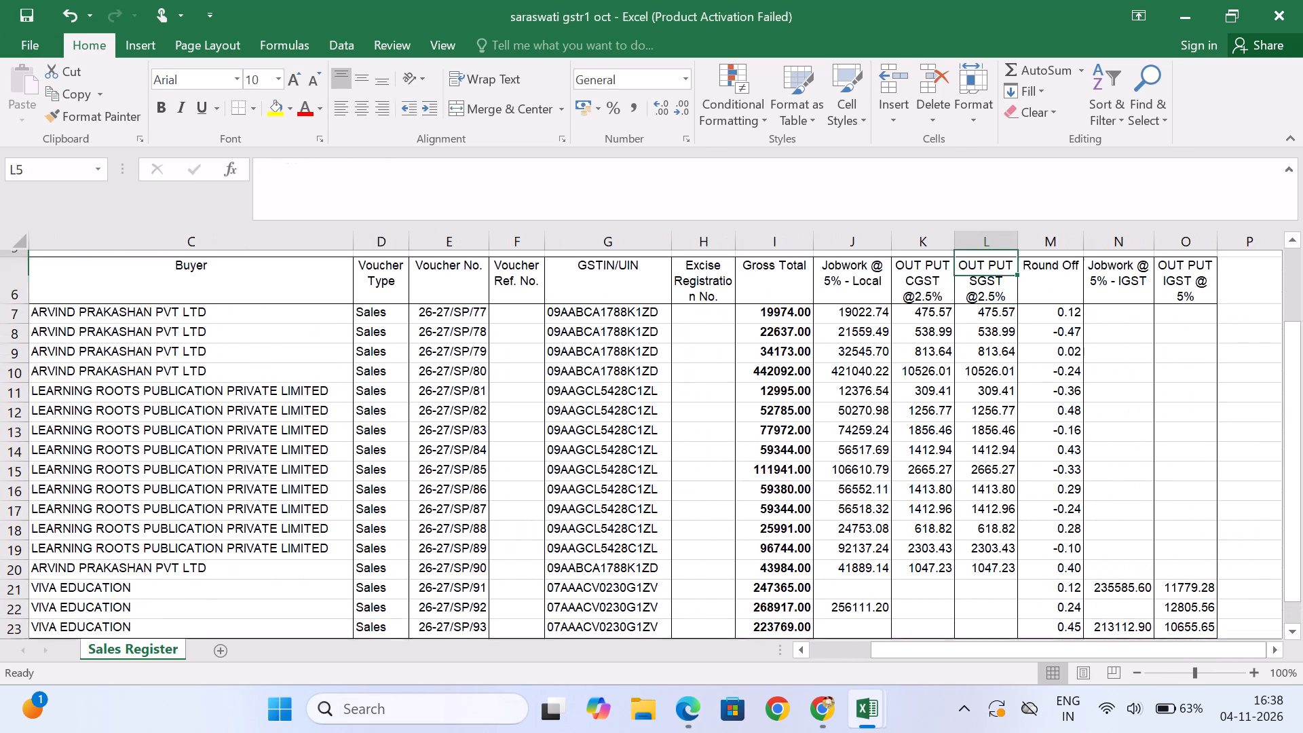
{"action": "key", "text": "Down"}
{"action": "key", "text": "Left"}
{"action": "key", "text": "Left"}
{"action": "key", "text": "Down"}
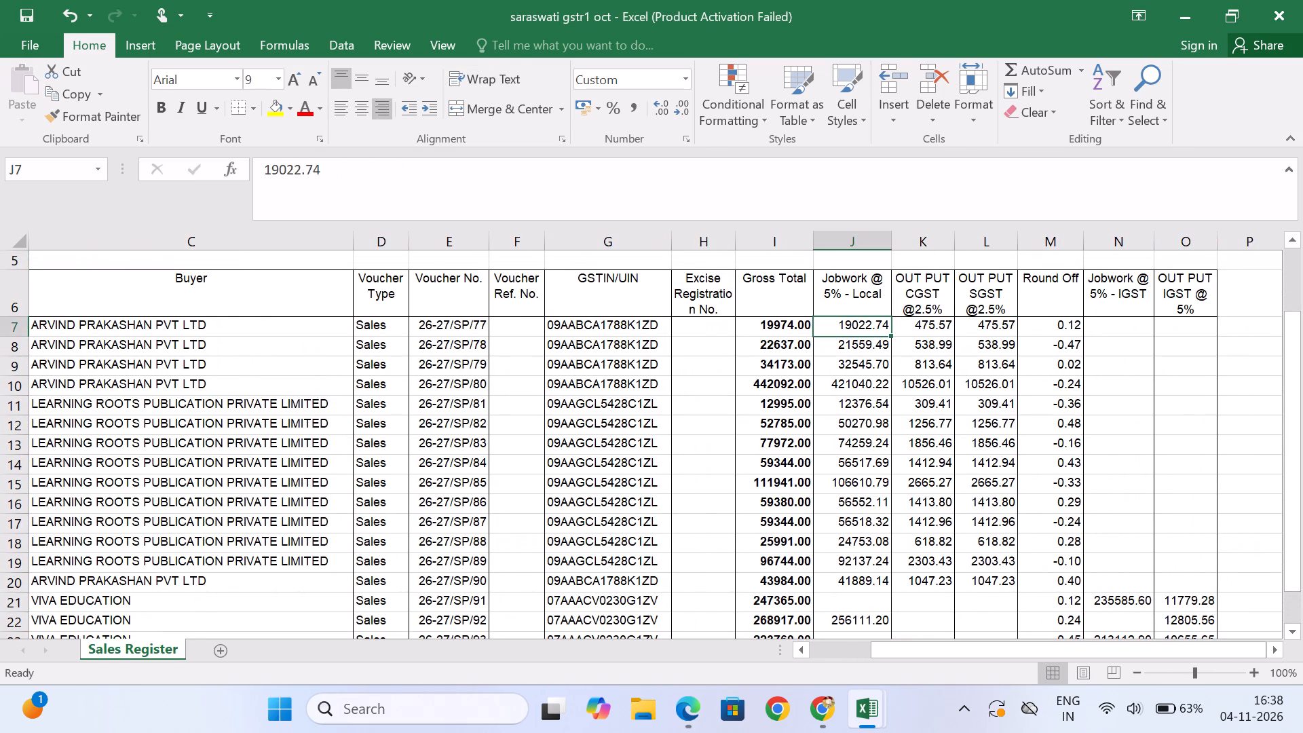
{"action": "key", "text": "ctrl+shift+Down"}
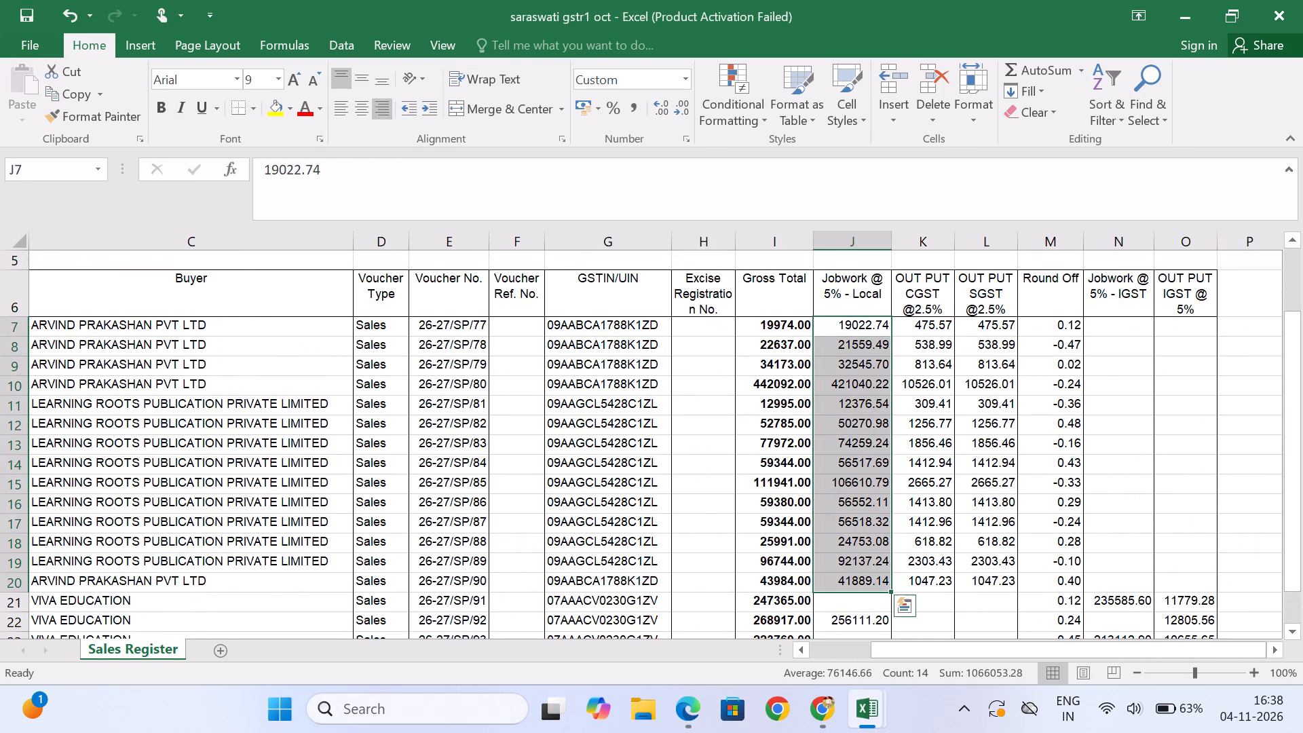
{"action": "key", "text": "ctrl+c"}
{"action": "key", "text": "alt+Tab"}
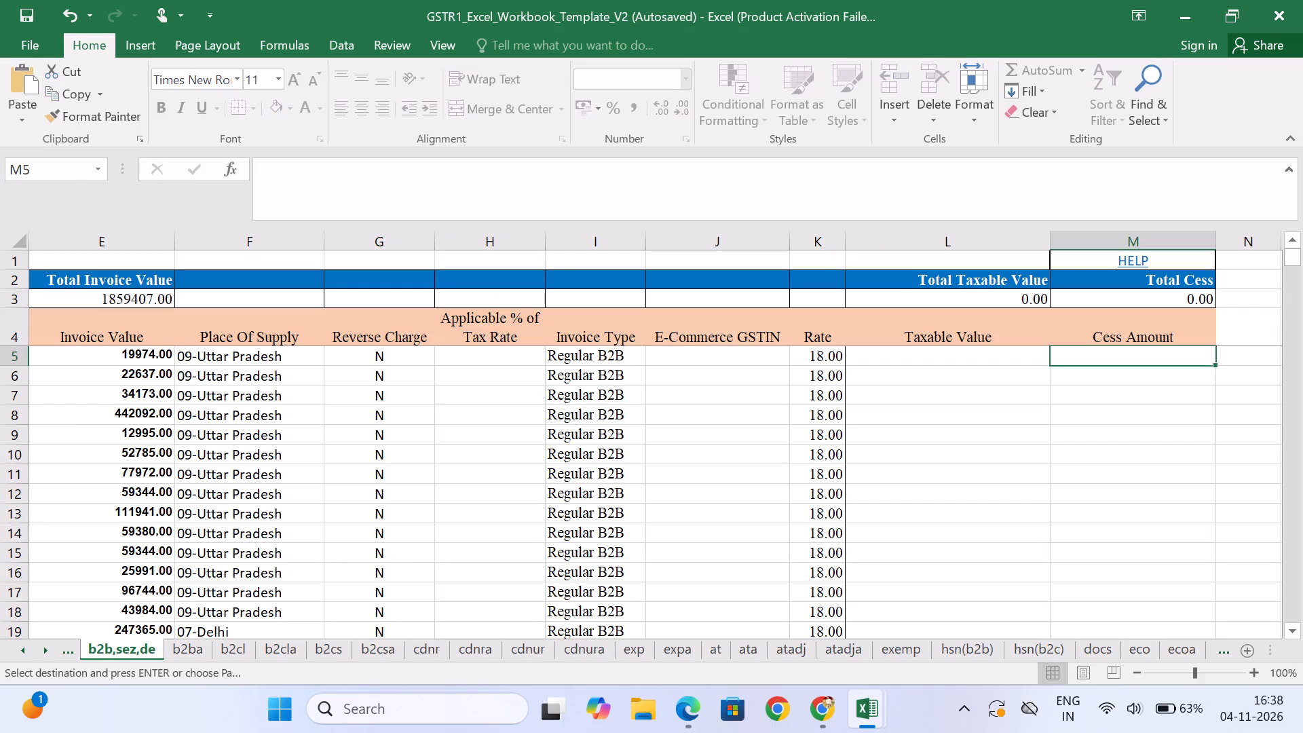
{"action": "key", "text": "Left"}
{"action": "key", "text": "ctrl+v"}
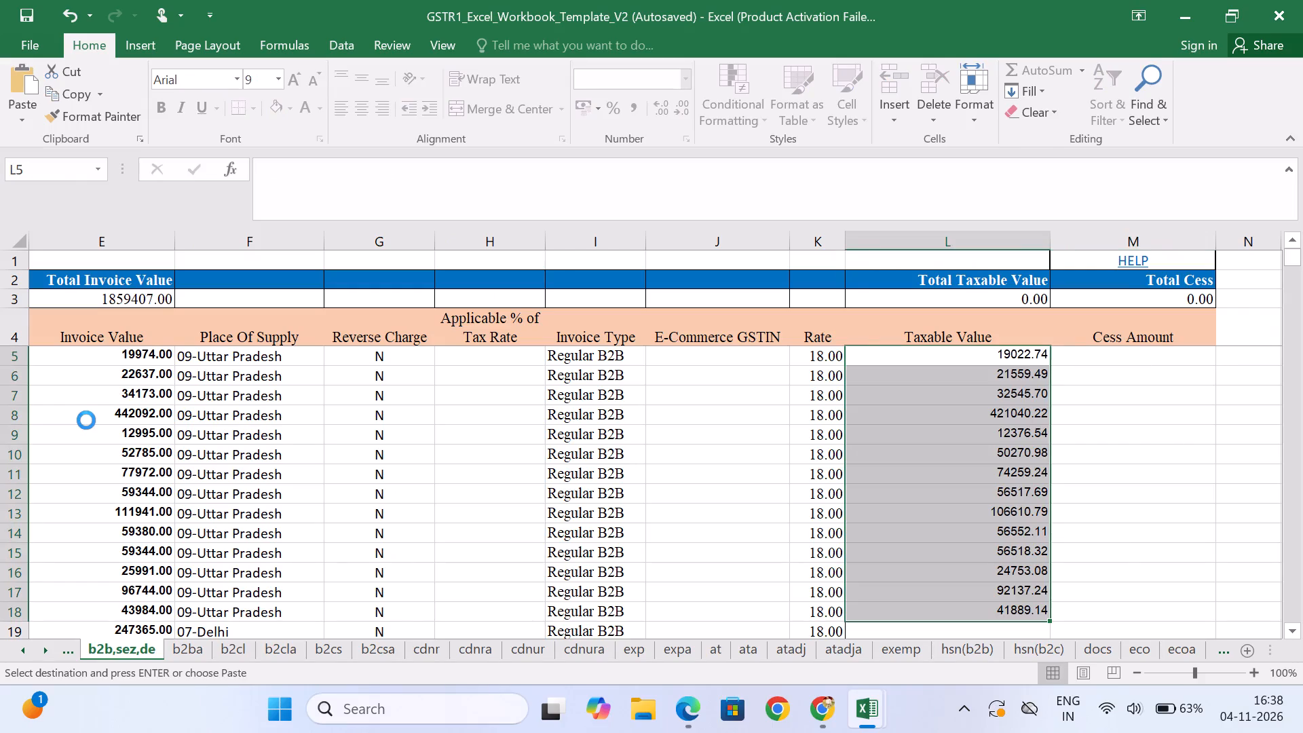
Copy the Jobwork @ 5% - IGST amount 235585.60 from N21 of the sales register into Taxable Value cell L19 of the template.
{"action": "key", "text": "alt+Tab"}
{"action": "key", "text": "Down"}
{"action": "key", "text": "Down"}
{"action": "key", "text": "Down"}
{"action": "key", "text": "Down"}
{"action": "key", "text": "Down"}
{"action": "key", "text": "Down"}
{"action": "key", "text": "Down"}
{"action": "key", "text": "Down"}
{"action": "key", "text": "Down"}
{"action": "key", "text": "Down"}
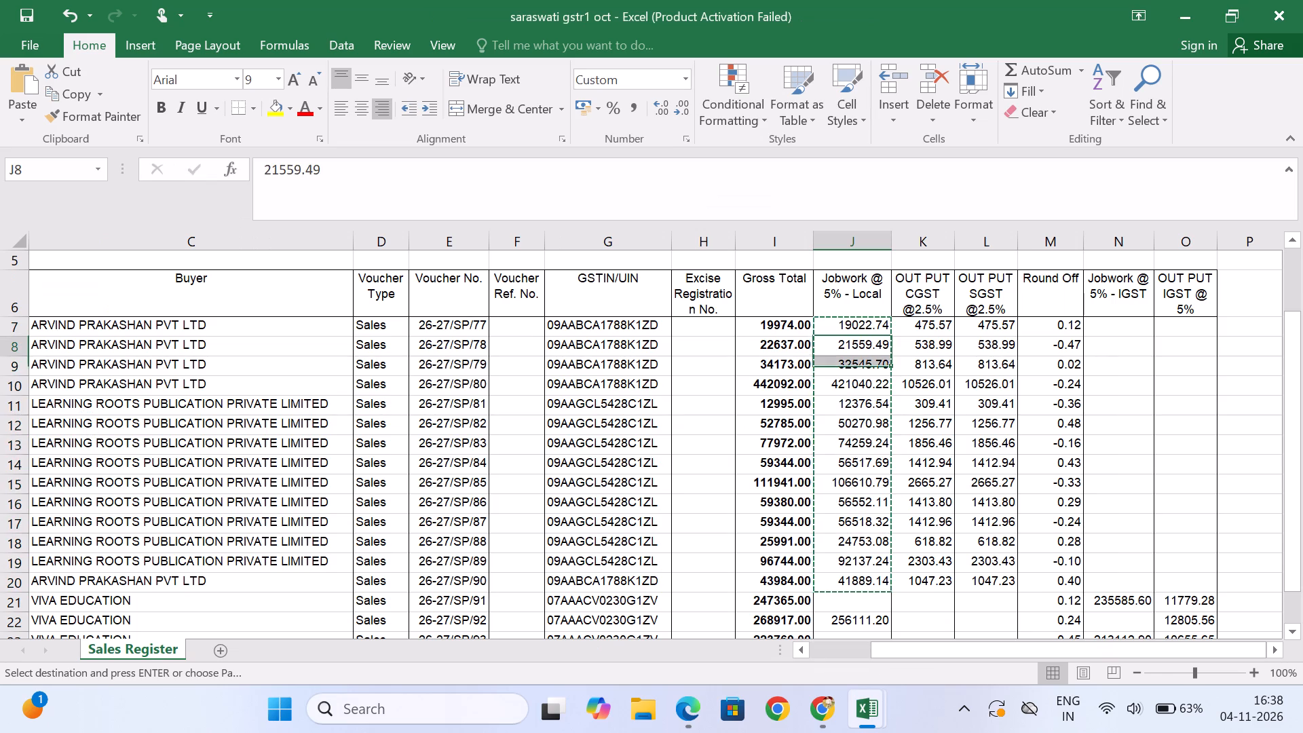
{"action": "key", "text": "Down"}
{"action": "key", "text": "Down"}
{"action": "key", "text": "Down"}
{"action": "key", "text": "Right"}
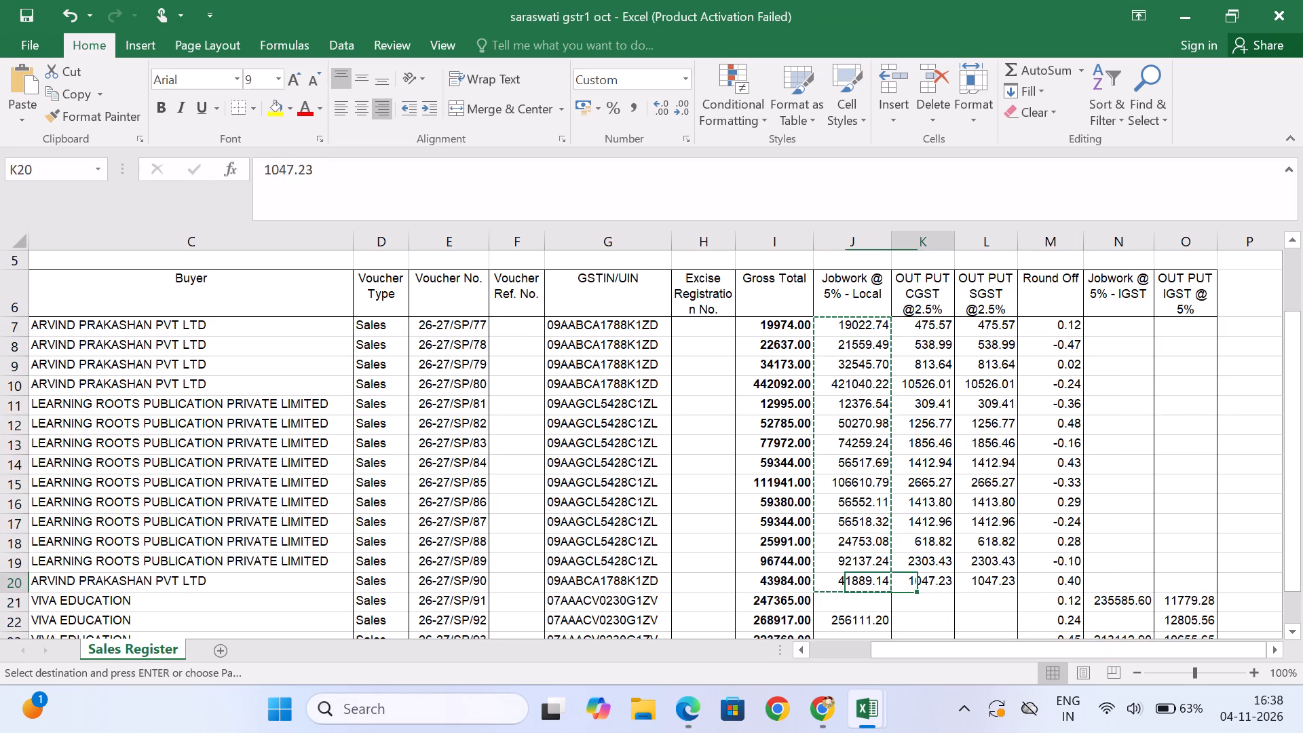
{"action": "key", "text": "Right"}
{"action": "key", "text": "Right"}
{"action": "key", "text": "Right"}
{"action": "key", "text": "Down"}
{"action": "key", "text": "ctrl+c"}
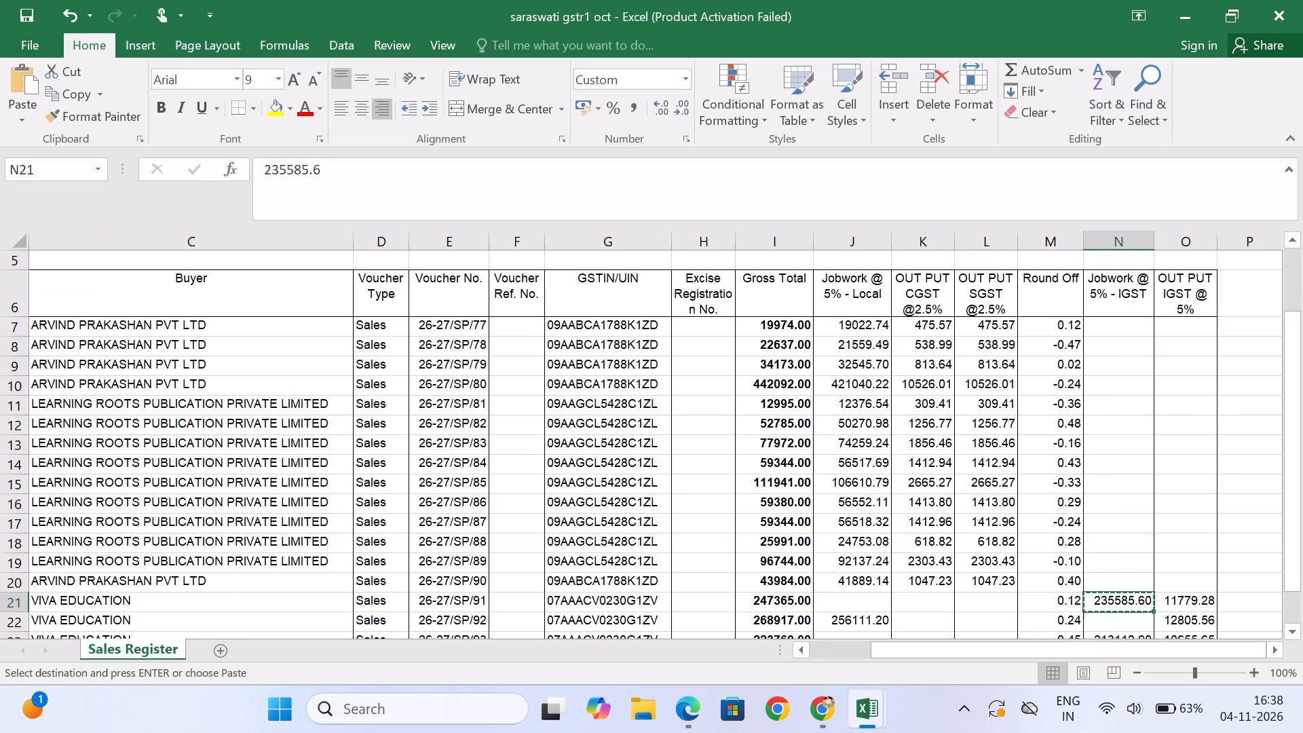
{"action": "key", "text": "alt+Tab"}
{"action": "key", "text": "Down"}
{"action": "key", "text": "Down"}
{"action": "key", "text": "ctrl+Down"}
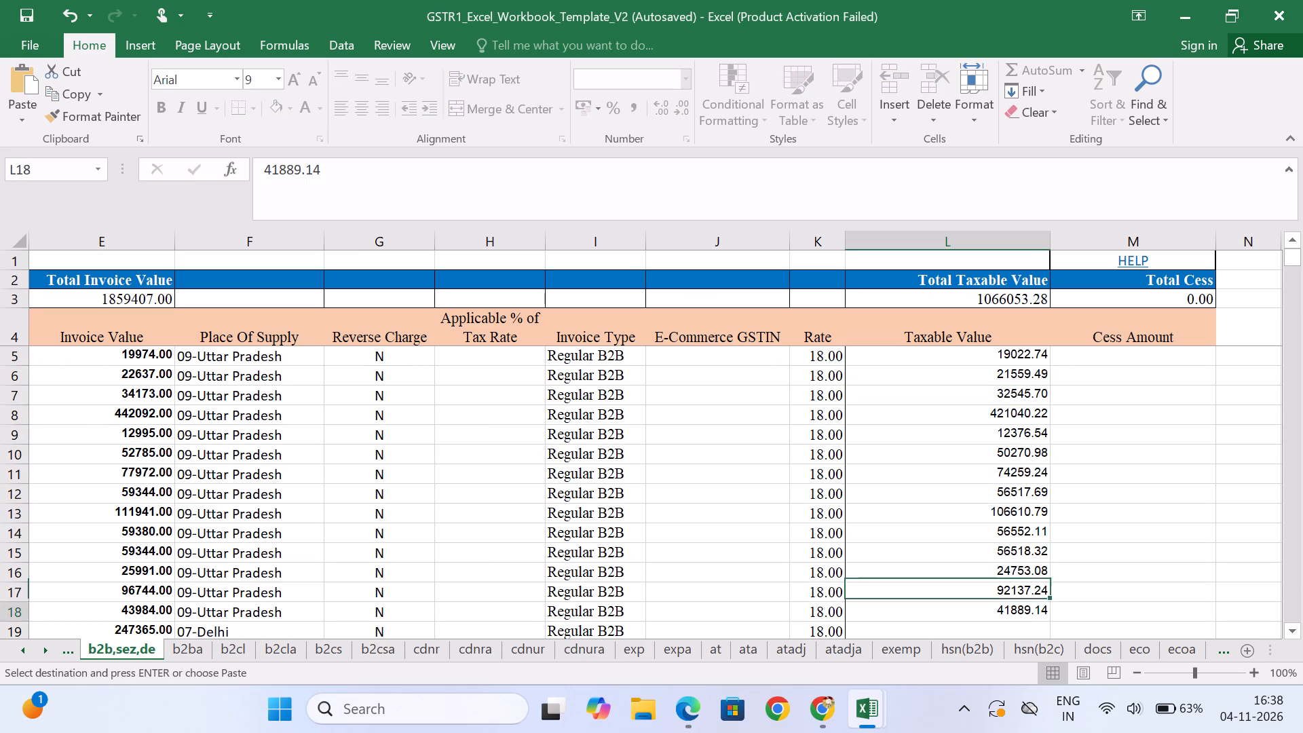
{"action": "key", "text": "Down"}
{"action": "key", "text": "ctrl+v"}
Copy the Jobwork @ 5% - Local amount 256111.20 from J22 of the sales register into Taxable Value cell L20 of the template.
{"action": "key", "text": "Down"}
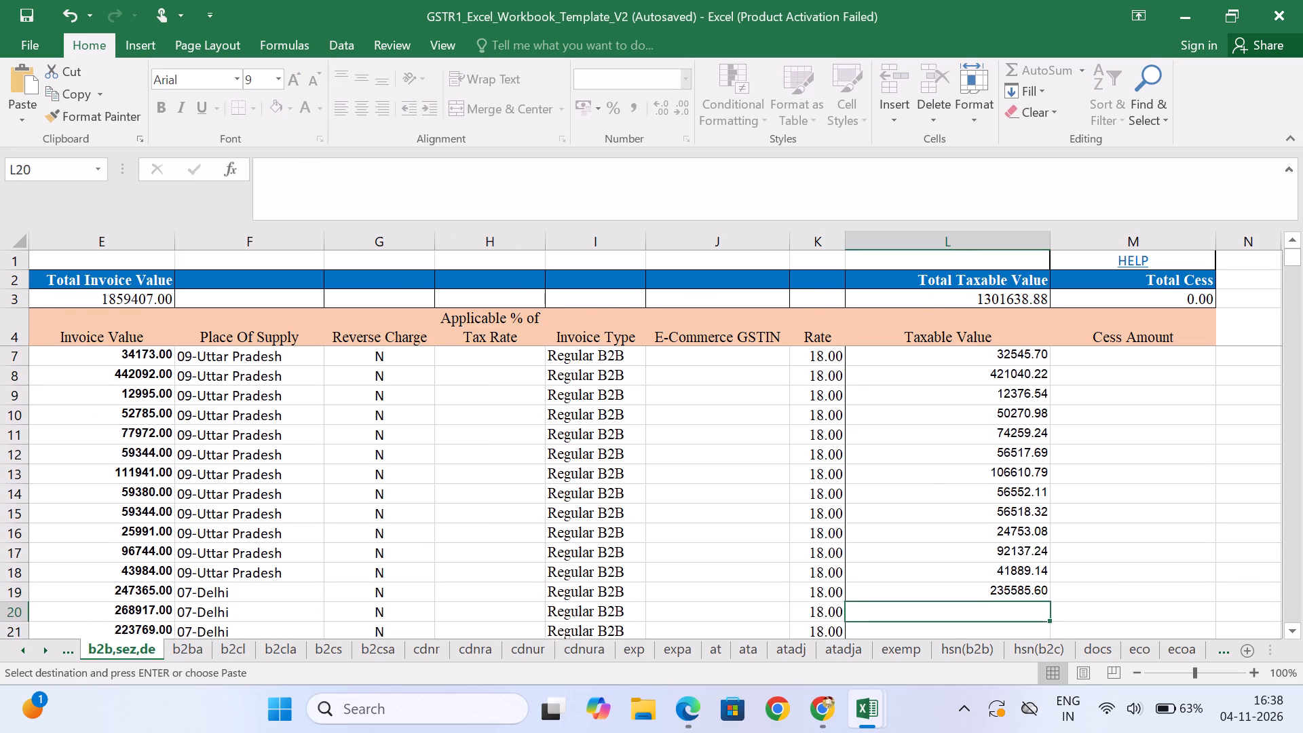
{"action": "key", "text": "alt+Tab"}
{"action": "key", "text": "Left"}
{"action": "key", "text": "Left"}
{"action": "key", "text": "Left"}
{"action": "key", "text": "Left"}
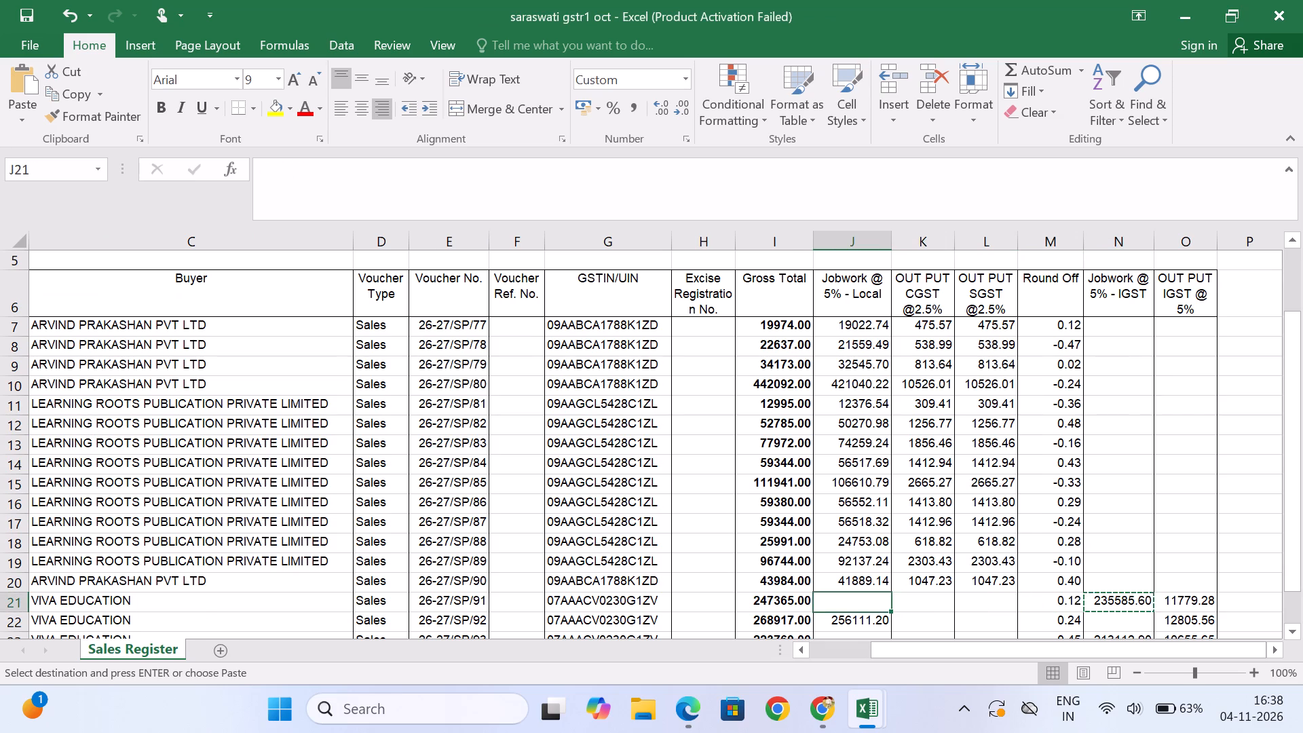
{"action": "key", "text": "Down"}
{"action": "key", "text": "ctrl+c"}
{"action": "key", "text": "alt+Tab"}
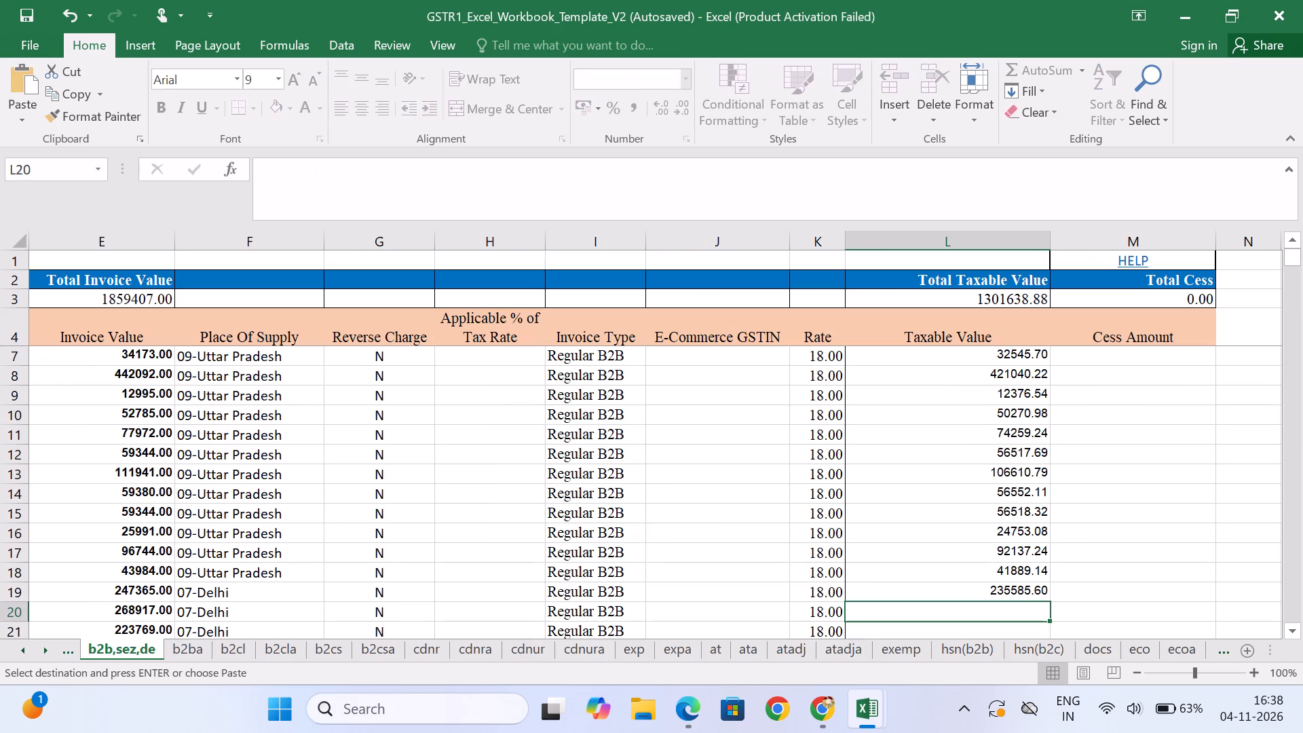
{"action": "key", "text": "ctrl+v"}
Copy the Jobwork @ 5% - IGST amount 213112.90 from N23 of the sales register into Taxable Value cell L21 of the template.
{"action": "key", "text": "Down"}
{"action": "key", "text": "alt+Tab"}
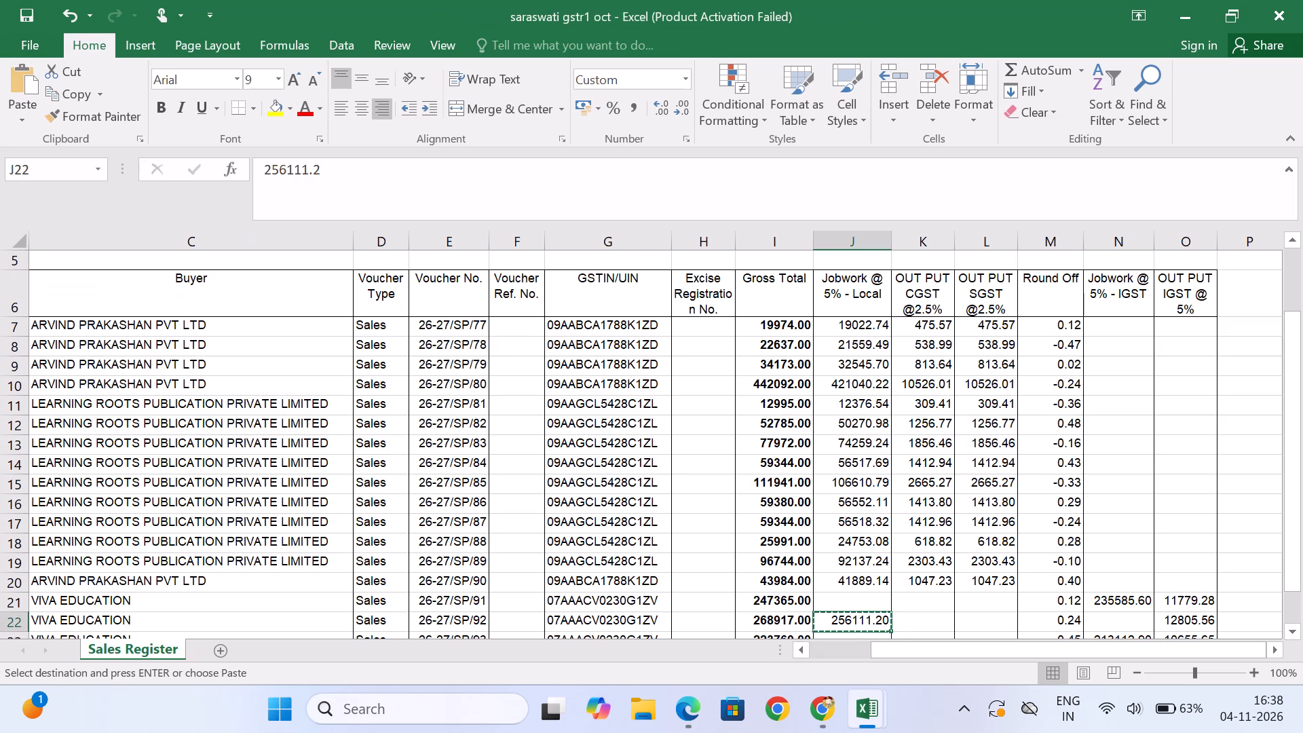
{"action": "key", "text": "ctrl+Down"}
{"action": "key", "text": "Up"}
{"action": "key", "text": "ctrl+Right"}
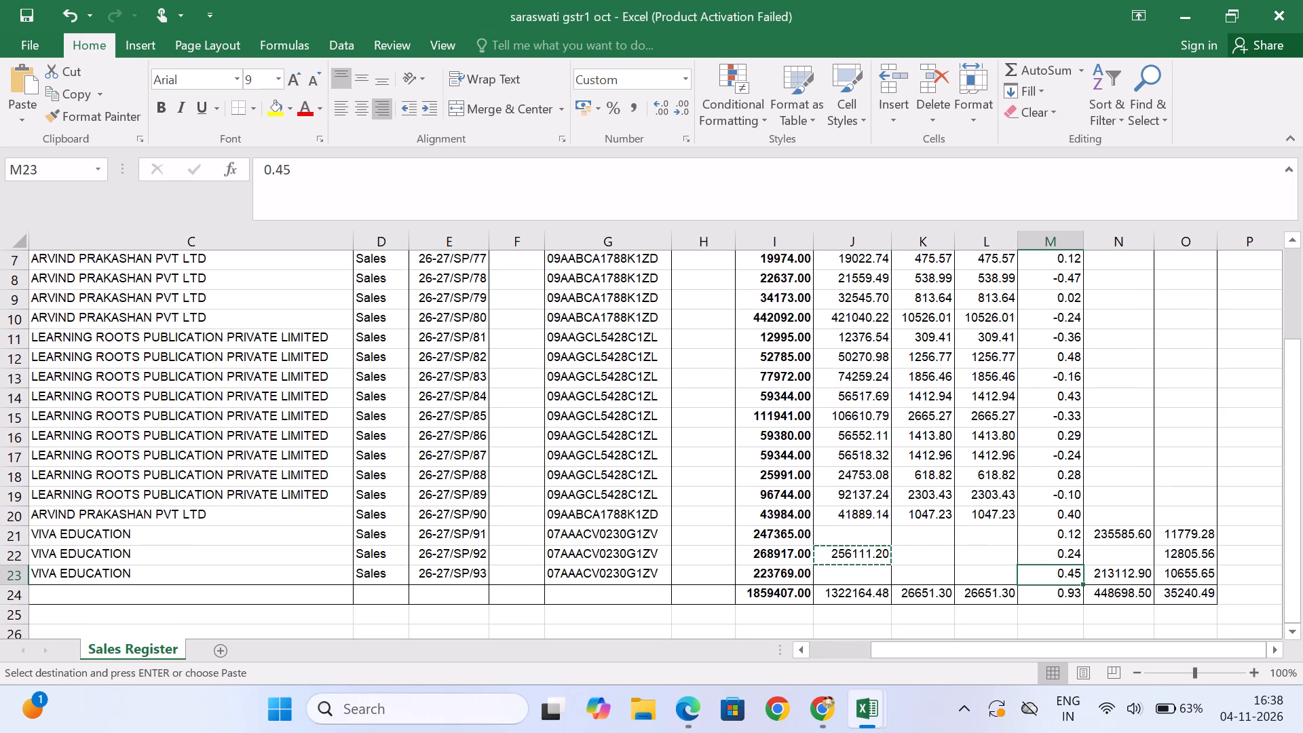
{"action": "key", "text": "Right"}
{"action": "key", "text": "ctrl+c"}
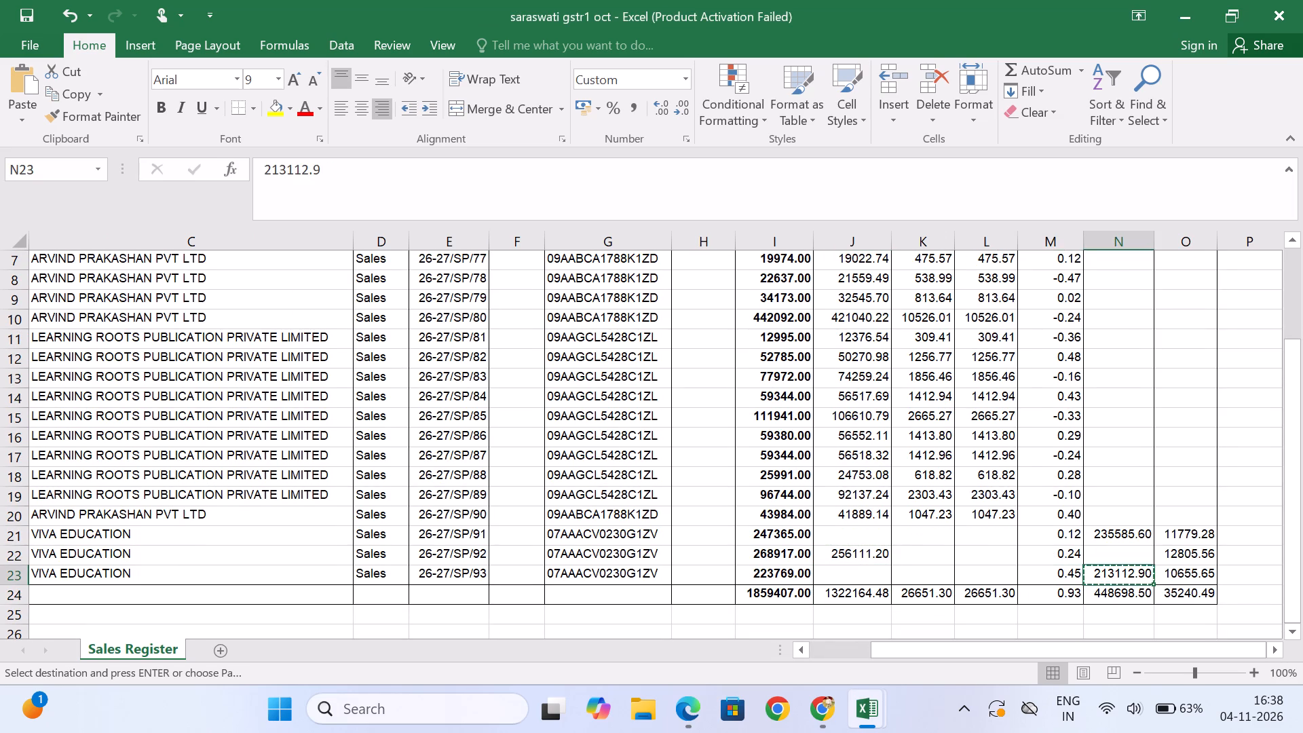
{"action": "key", "text": "alt+Tab"}
{"action": "key", "text": "ctrl+v"}
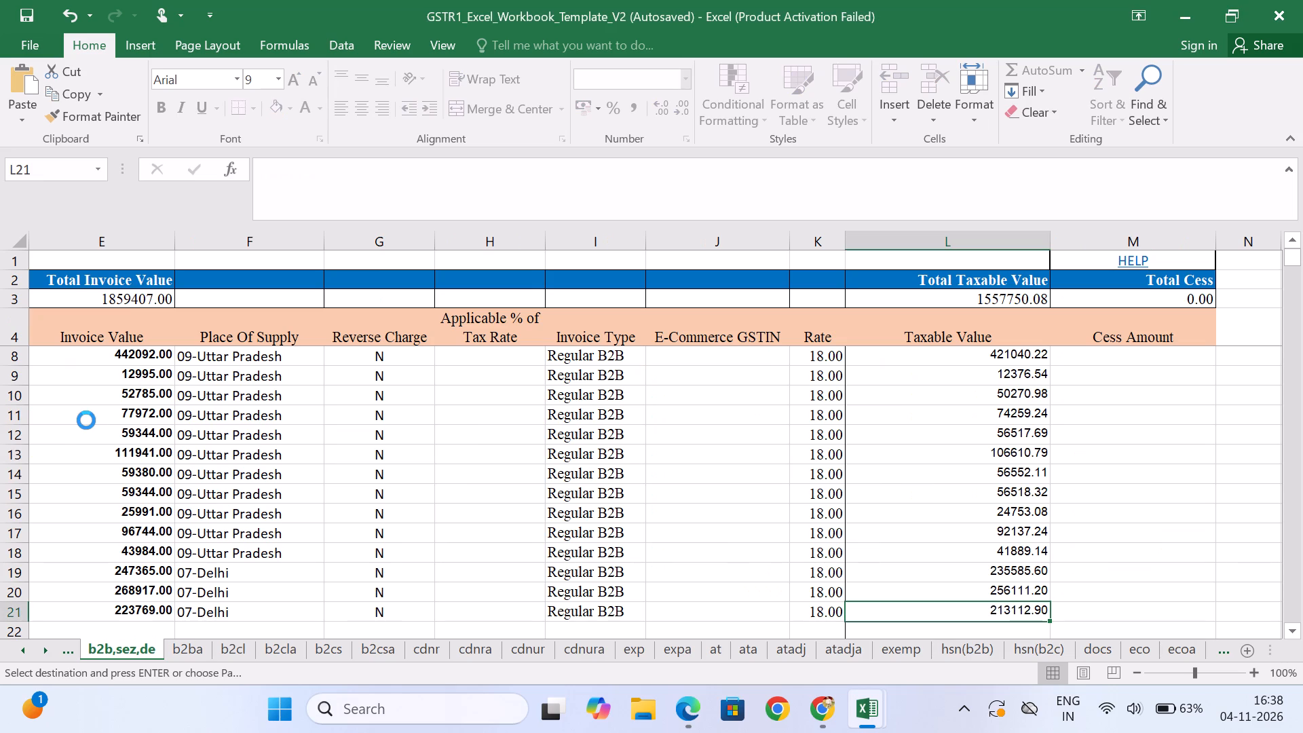
Set the tax Rate for the last invoice in cell K21 to 5.
{"action": "key", "text": "Left"}
{"action": "key", "text": "5"}
{"action": "key", "text": "Return"}
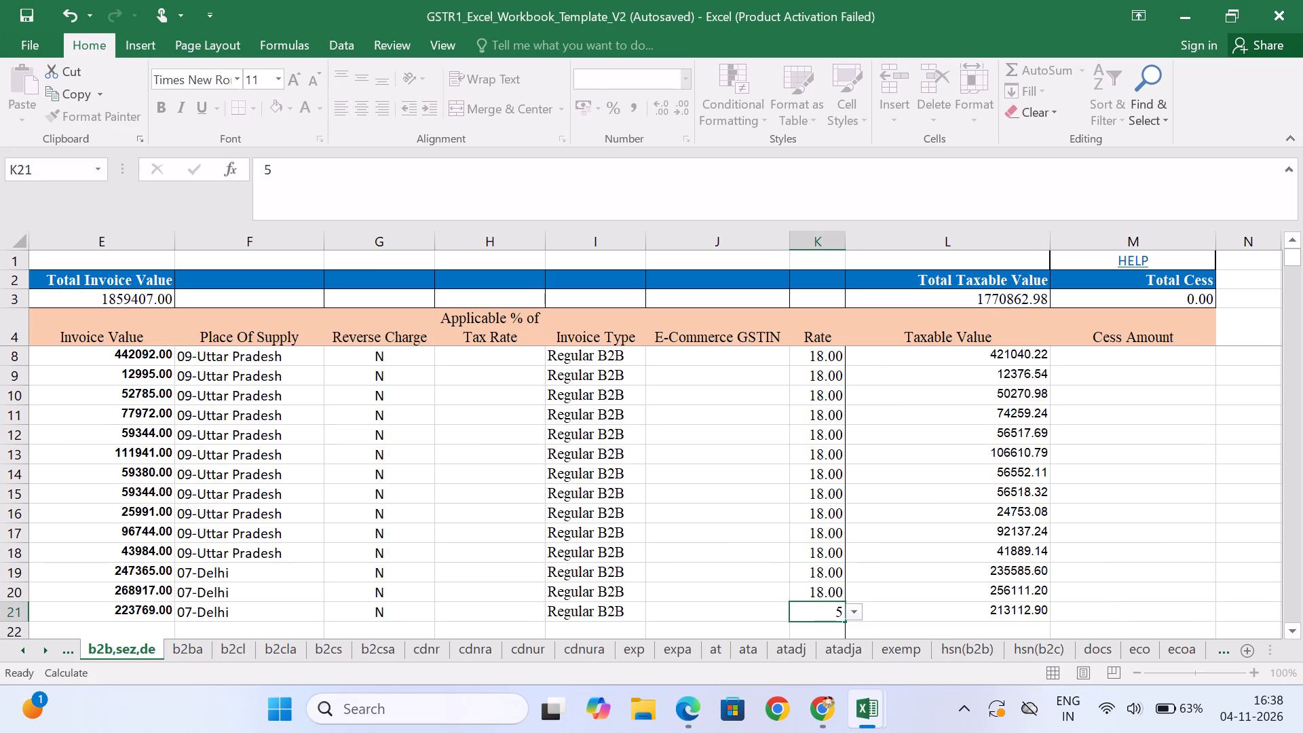
Copy the 5.00 rate from K21 over the Rate cells of the invoices above, from K20 upward.
{"action": "key", "text": "Down"}
{"action": "key", "text": "Up"}
{"action": "key", "text": "Up"}
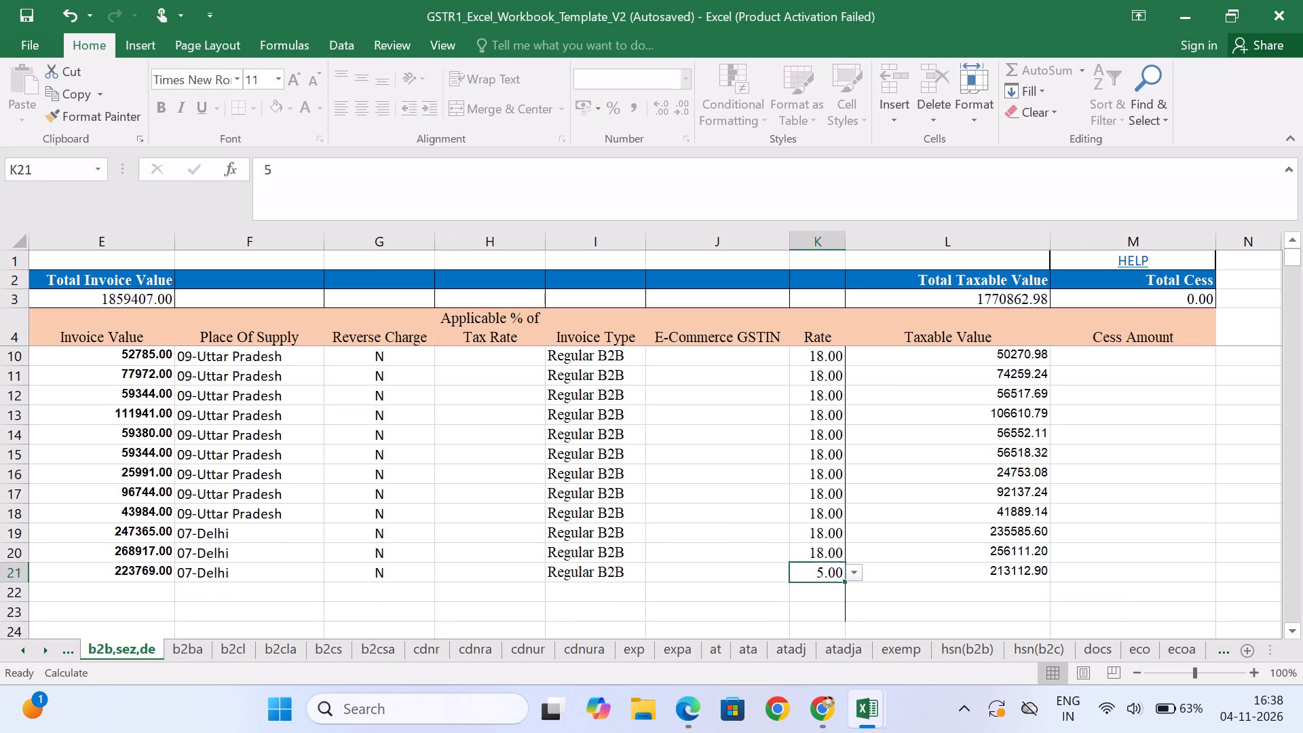
{"action": "key", "text": "ctrl+c"}
{"action": "key", "text": "Up"}
{"action": "key", "text": "shift+Up"}
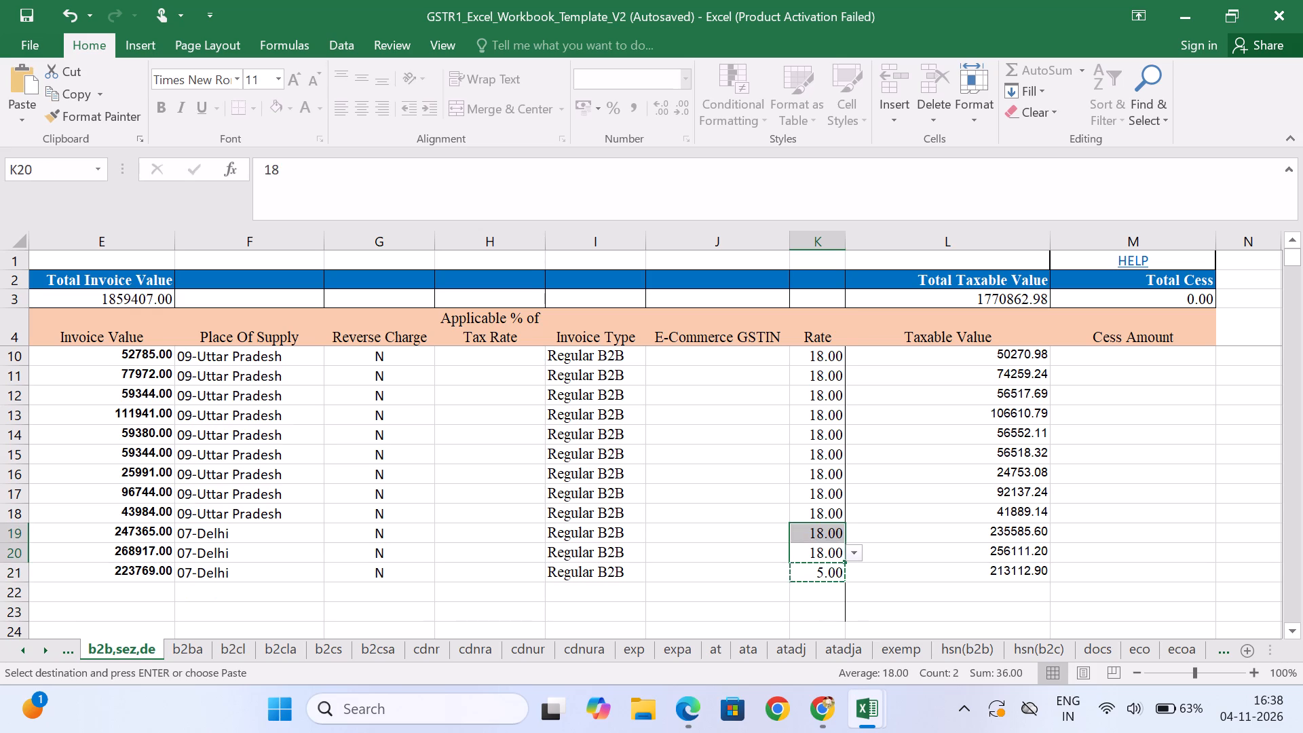
{"action": "key", "text": "ctrl+shift+Up"}
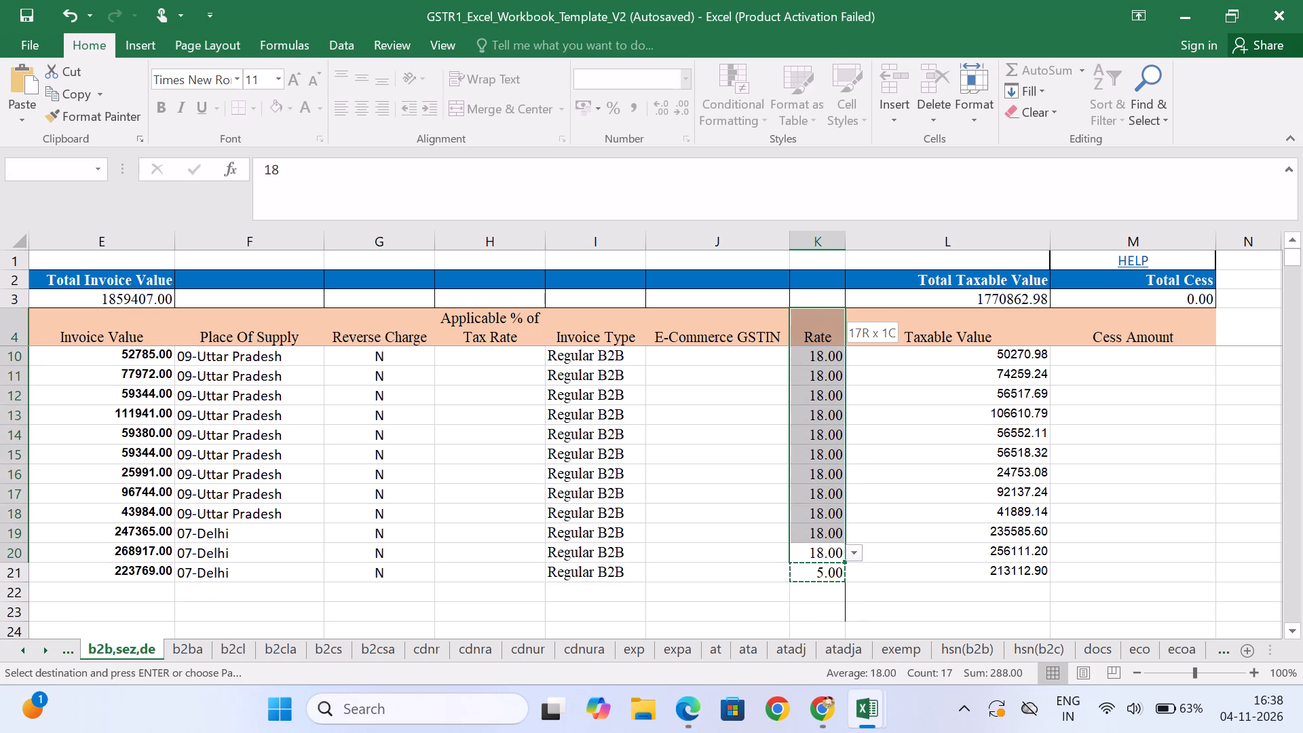
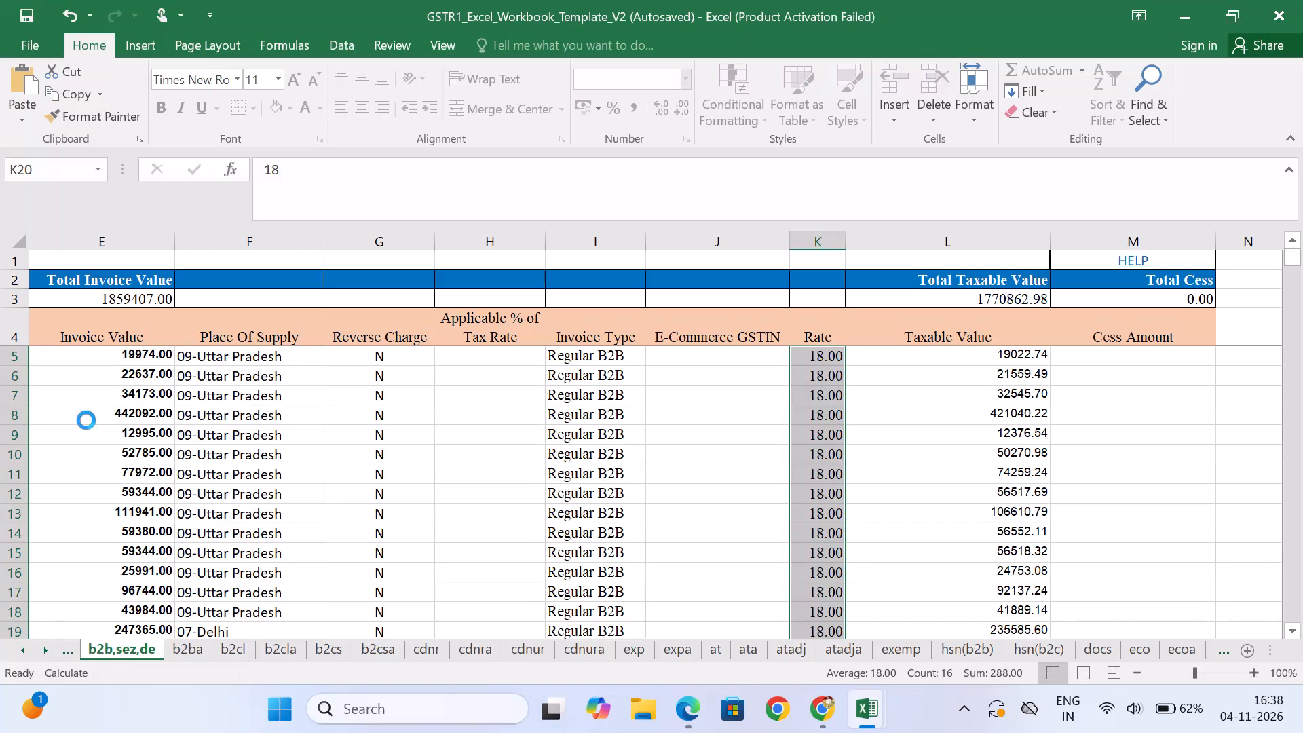
Enter 0 as the Cess Amount of the first invoice in cell M5.
{"action": "key", "text": "Right"}
{"action": "key", "text": "Right"}
{"action": "key", "text": "Up"}
{"action": "key", "text": "Left"}
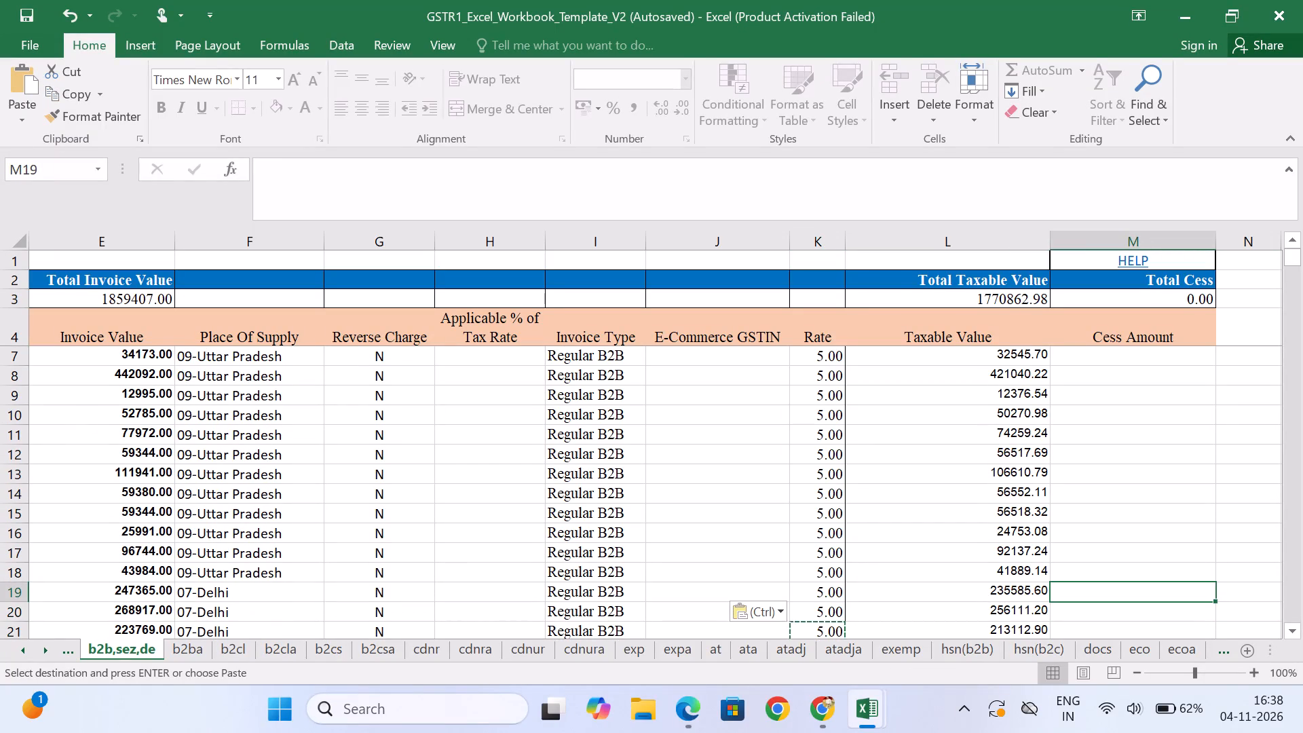
{"action": "key", "text": "ctrl+Up"}
{"action": "key", "text": "Down"}
{"action": "key", "text": "0"}
{"action": "key", "text": "Return"}
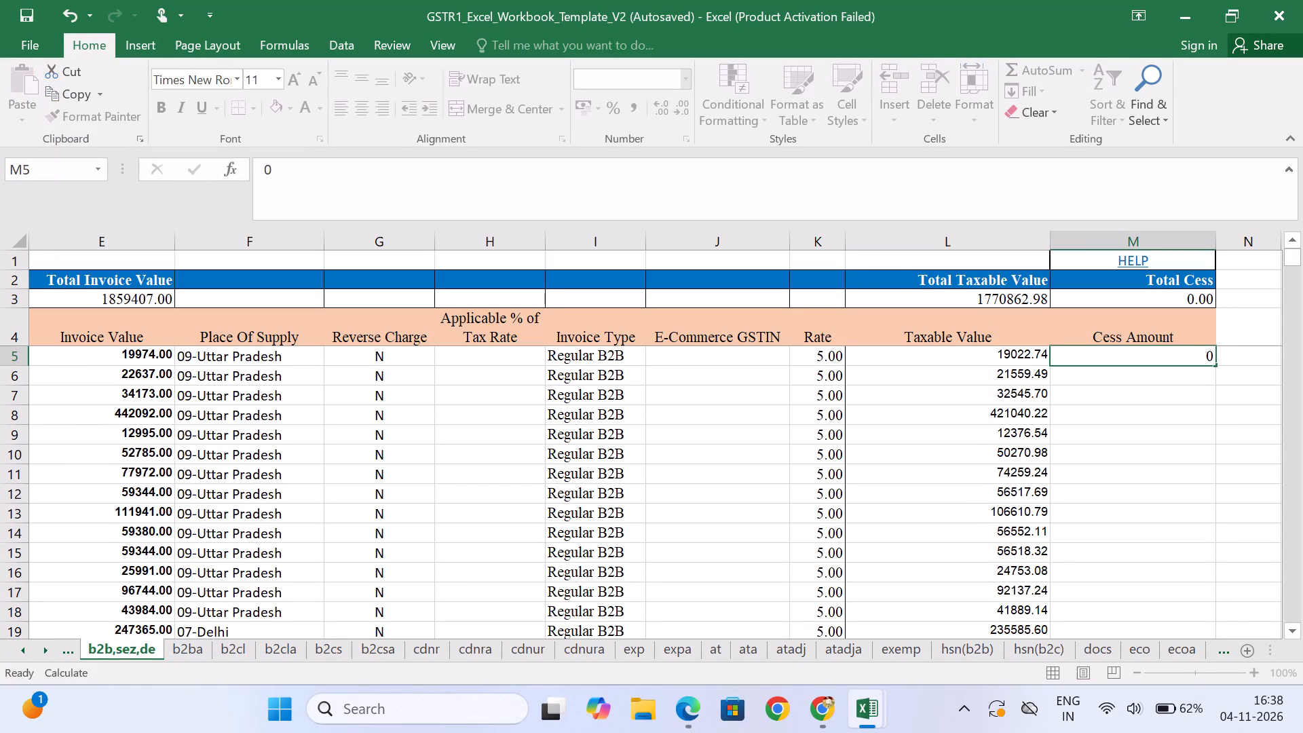
Fill the zero Cess Amount from M5 down to the last invoice in M21.
{"action": "key", "text": "Down"}
{"action": "key", "text": "Up"}
{"action": "key", "text": "Up"}
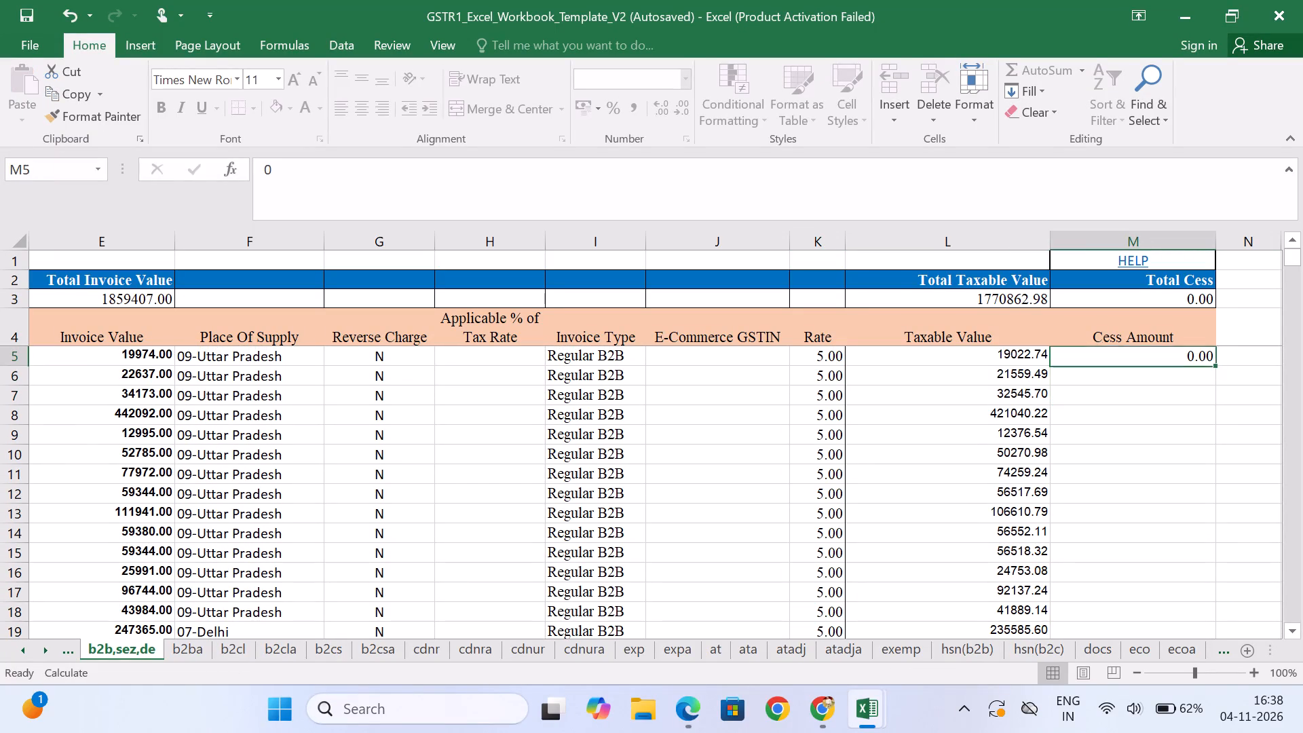
{"action": "key", "text": "shift+Down"}
{"action": "key", "text": "shift+Down"}
{"action": "key", "text": "shift+Down"}
{"action": "key", "text": "shift+Down"}
{"action": "key", "text": "shift+Down"}
{"action": "key", "text": "shift+Down"}
{"action": "key", "text": "shift+Down"}
{"action": "key", "text": "shift+Down"}
{"action": "key", "text": "shift+Down"}
{"action": "key", "text": "shift+Down"}
{"action": "key", "text": "shift+Down"}
{"action": "key", "text": "shift+Down"}
{"action": "key", "text": "shift+Down"}
{"action": "key", "text": "shift+Down"}
{"action": "key", "text": "shift+Down"}
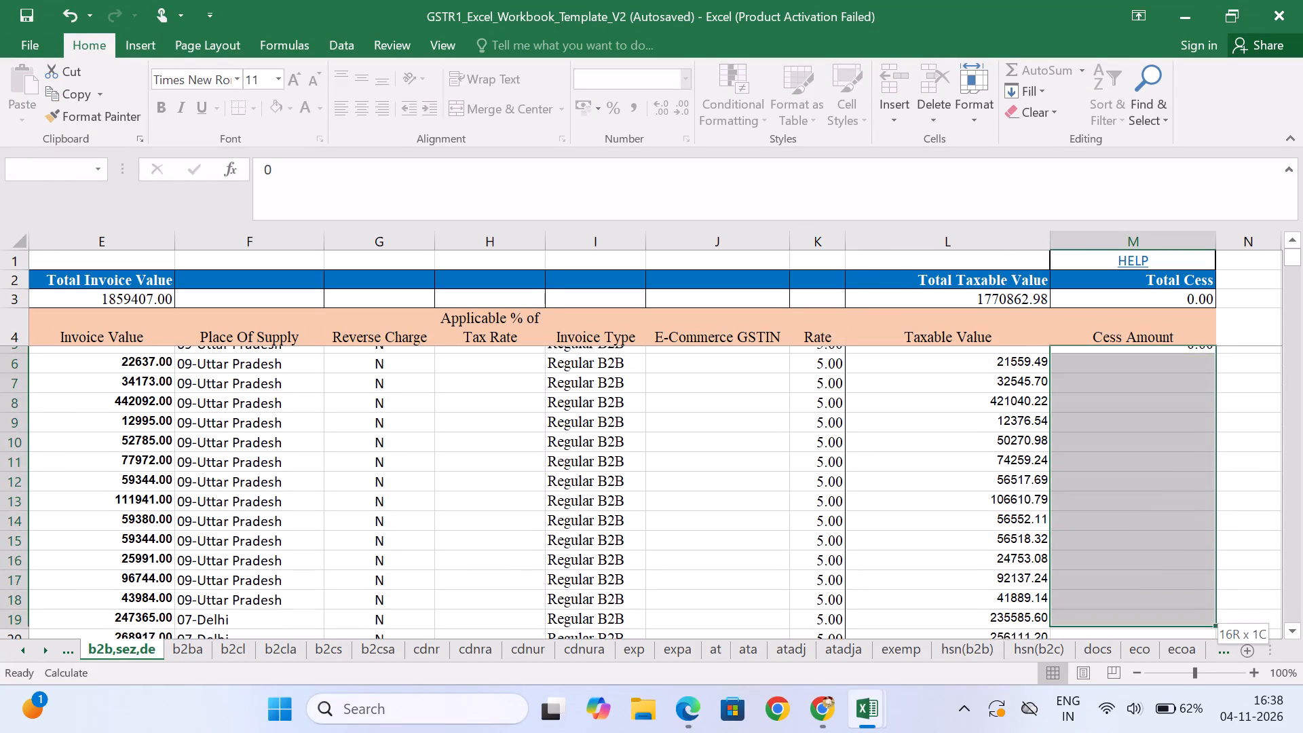
{"action": "key", "text": "shift+Down"}
{"action": "key", "text": "shift+Down"}
{"action": "key", "text": "shift+Up"}
{"action": "key", "text": "ctrl+d"}
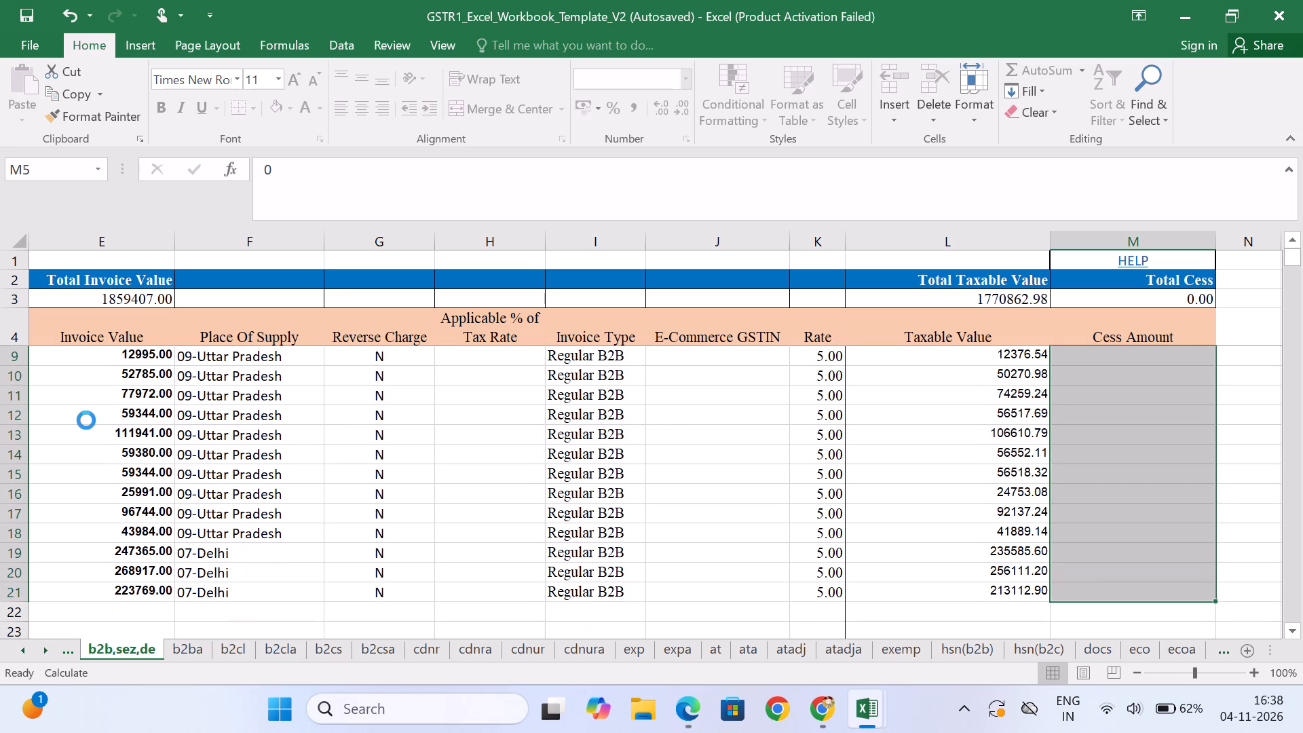
Review the first invoice's row back to the GSTIN column, checking for entries still missing.
{"action": "key", "text": "Left"}
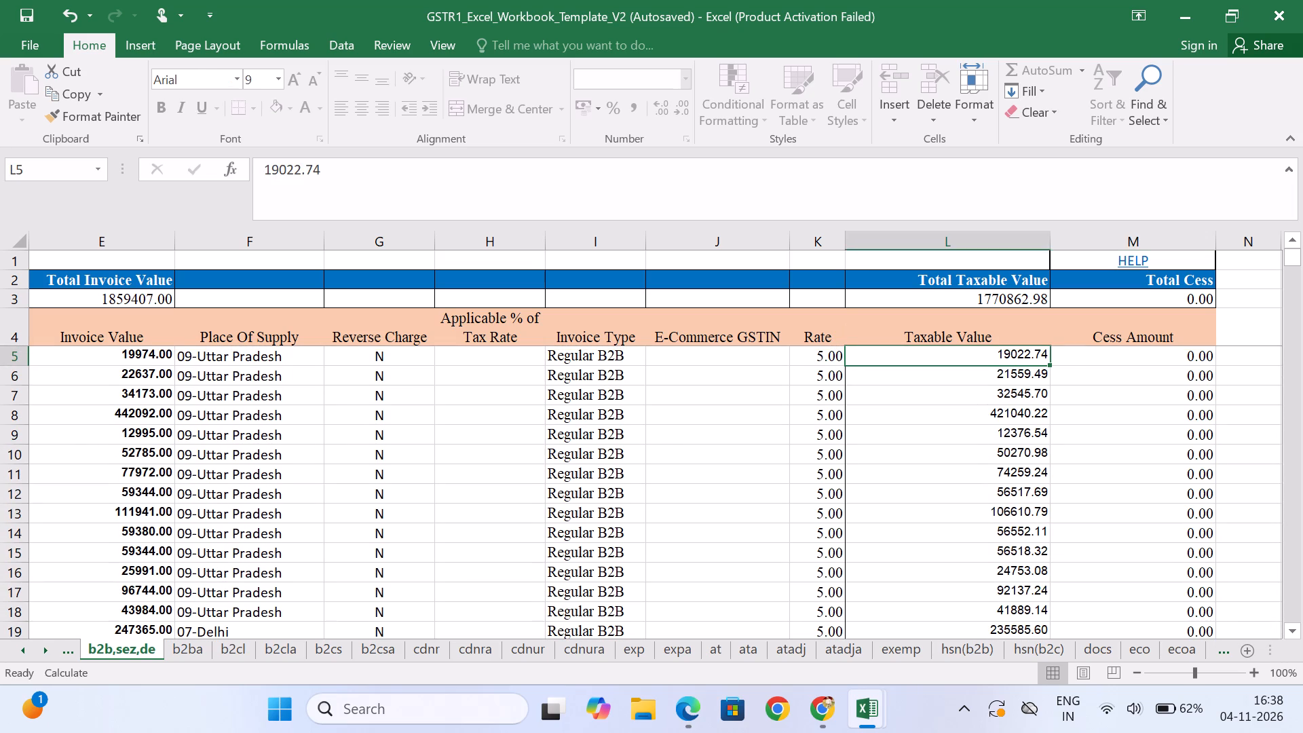
{"action": "key", "text": "Left"}
{"action": "key", "text": "Left"}
{"action": "key", "text": "Left"}
{"action": "key", "text": "Left"}
{"action": "key", "text": "Left"}
{"action": "key", "text": "Left"}
{"action": "key", "text": "Left"}
{"action": "key", "text": "Left"}
{"action": "key", "text": "Left"}
{"action": "key", "text": "Left"}
{"action": "key", "text": "Left"}
{"action": "key", "text": "Left"}
{"action": "key", "text": "Left"}
{"action": "key", "text": "Left"}
{"action": "key", "text": "Left"}
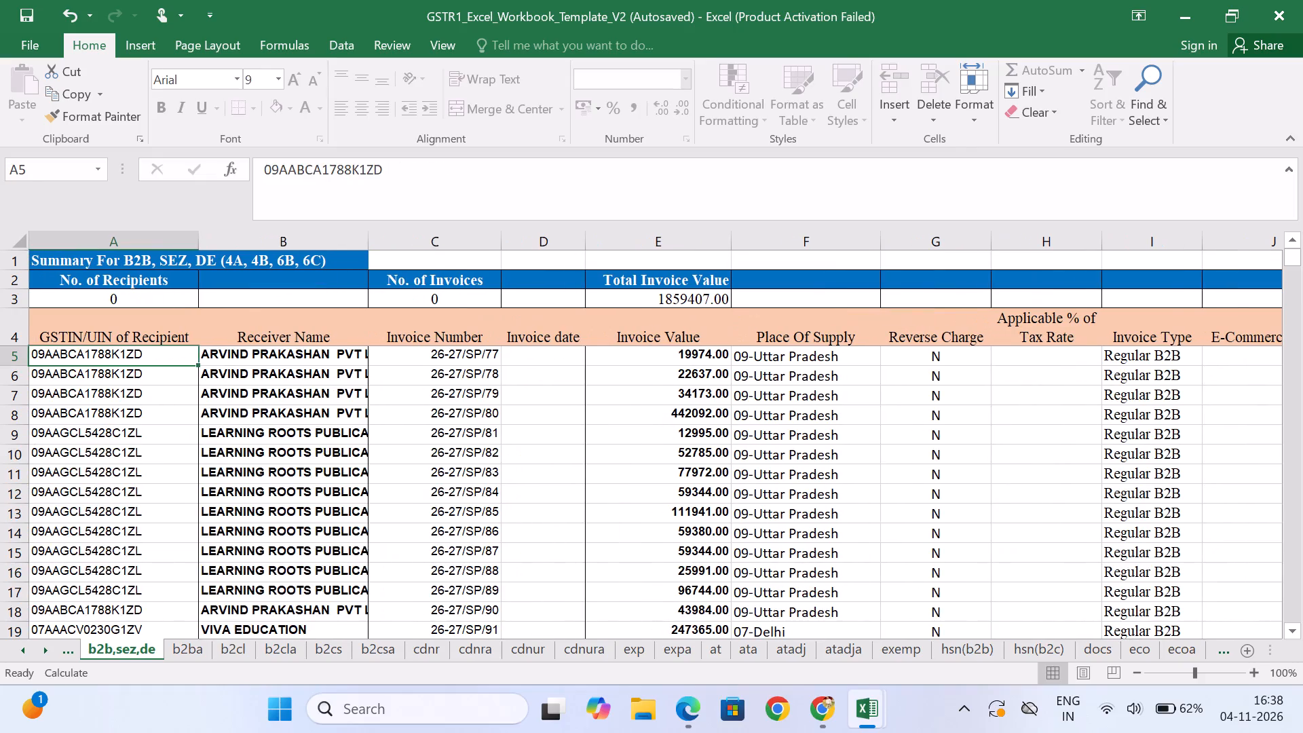
{"action": "key", "text": "Right"}
{"action": "key", "text": "Right"}
{"action": "key", "text": "Right"}
{"action": "key", "text": "Left"}
{"action": "key", "text": "Left"}
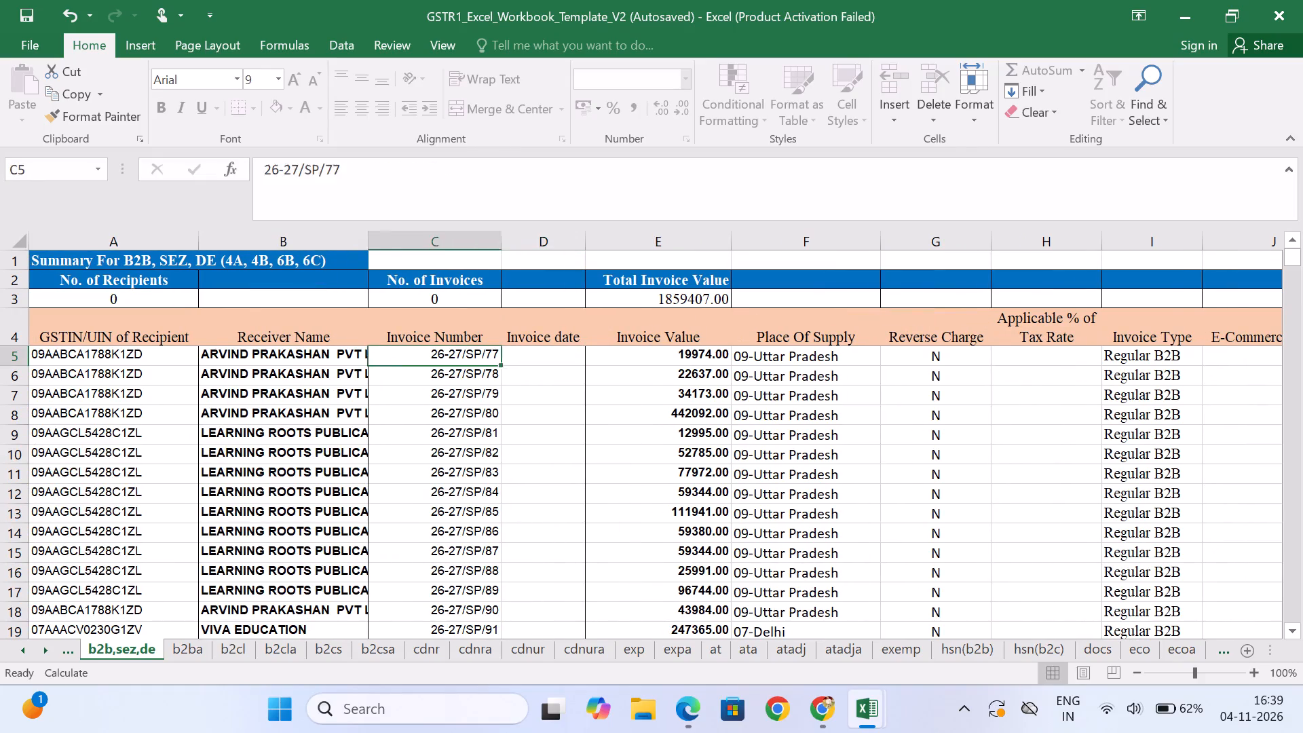
{"action": "key", "text": "Left"}
{"action": "key", "text": "Left"}
{"action": "key", "text": "Right"}
{"action": "key", "text": "Right"}
{"action": "key", "text": "Right"}
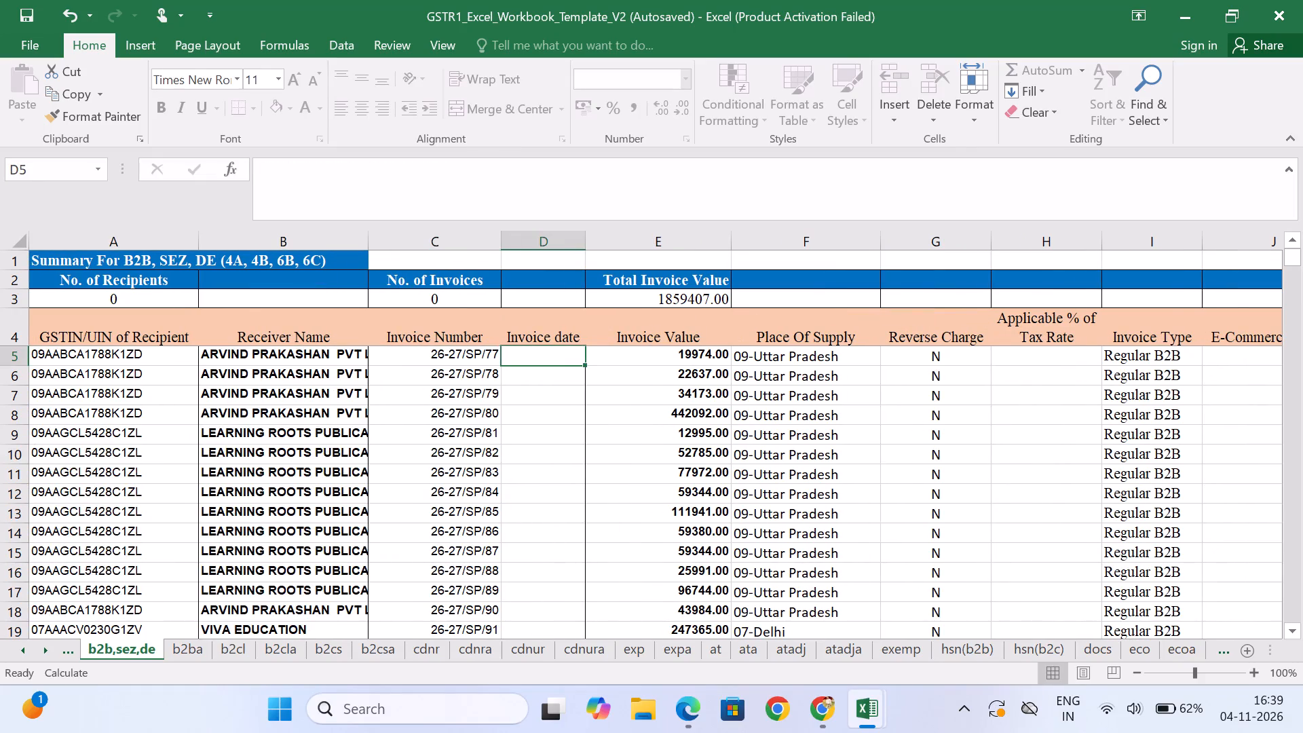
Look up the first invoice's date in the sales register and enter 06-10-26 in Invoice date cell D5 of the template.
{"action": "key", "text": "alt+Tab"}
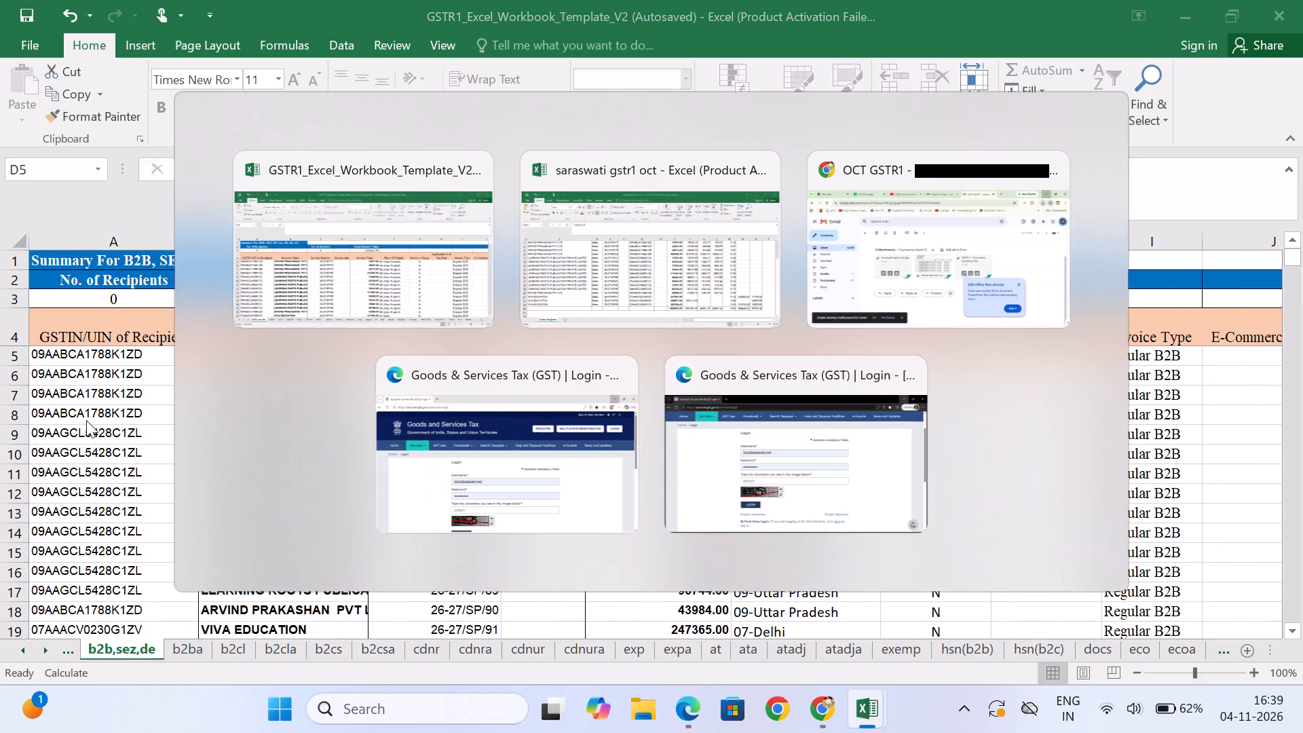
{"action": "key", "text": "Left"}
{"action": "key", "text": "Left"}
{"action": "key", "text": "Left"}
{"action": "key", "text": "Left"}
{"action": "key", "text": "Left"}
{"action": "key", "text": "Left"}
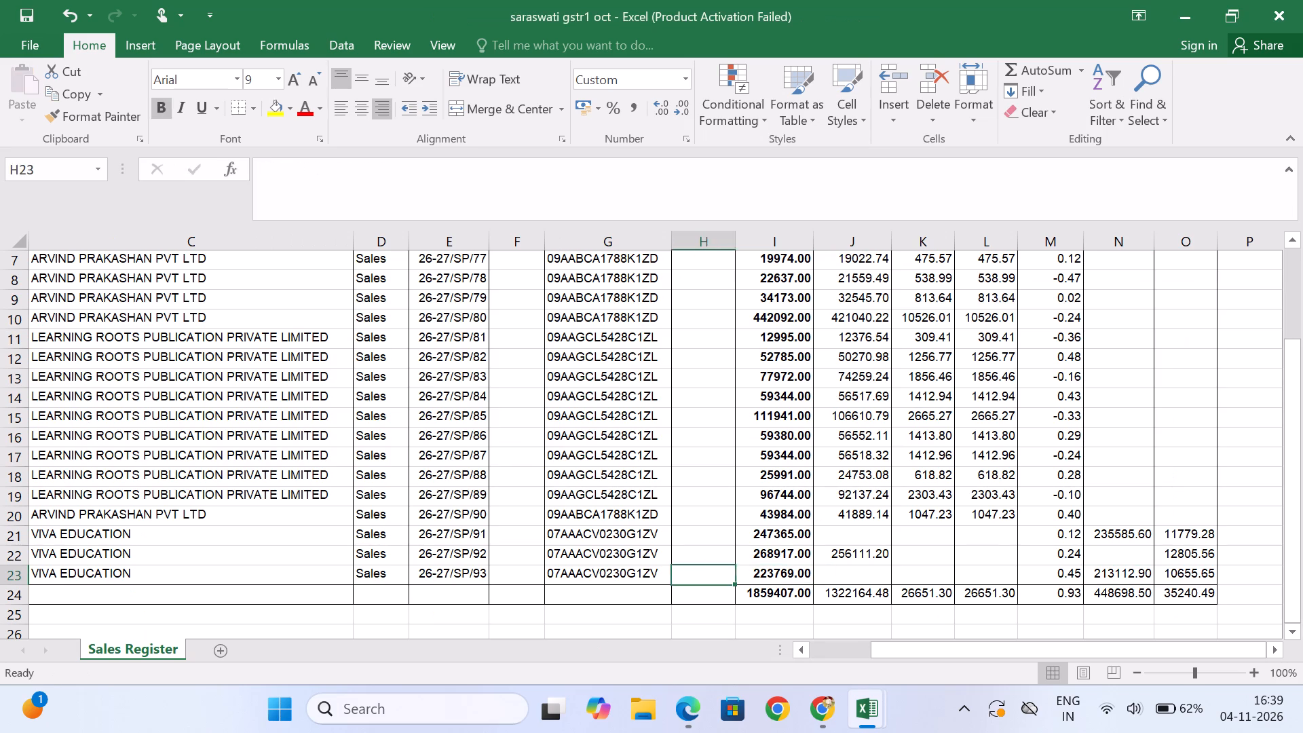
{"action": "key", "text": "Left"}
{"action": "key", "text": "Left"}
{"action": "key", "text": "Left"}
{"action": "key", "text": "Left"}
{"action": "key", "text": "Left"}
{"action": "key", "text": "Left"}
{"action": "key", "text": "ctrl+Left"}
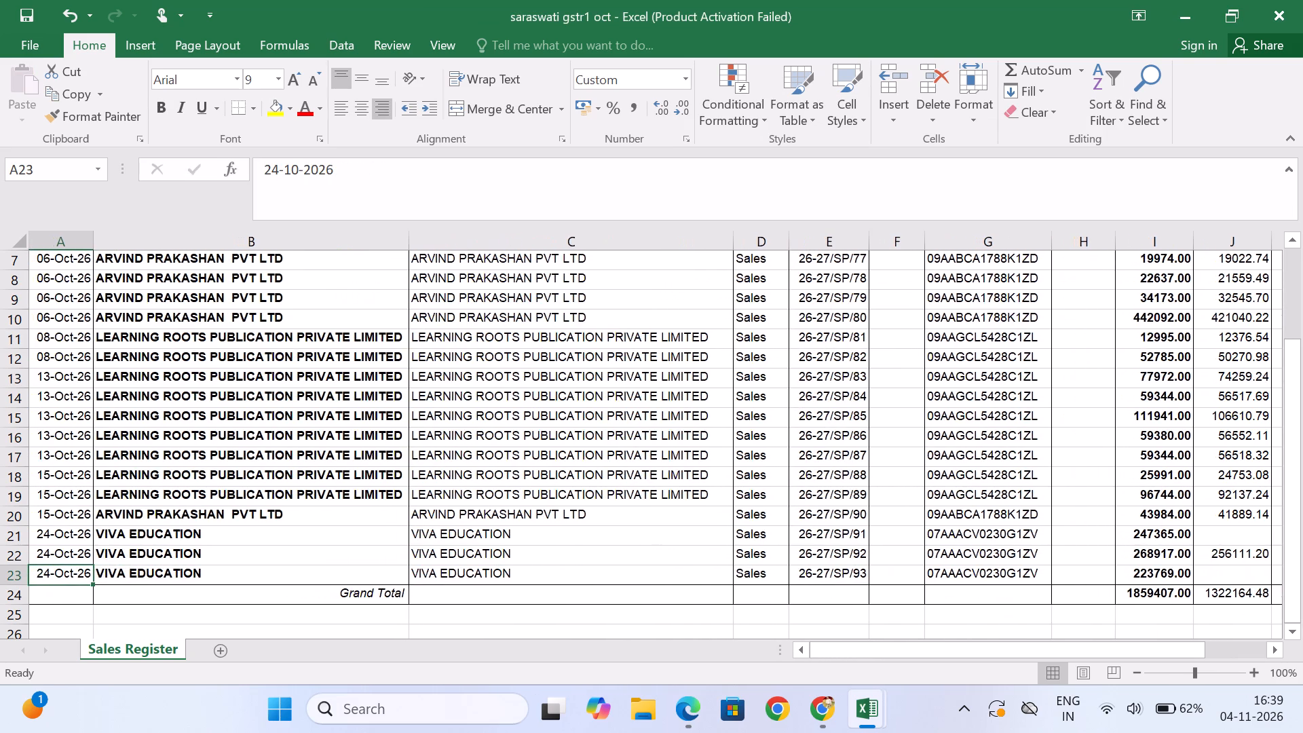
{"action": "key", "text": "Up"}
{"action": "key", "text": "ctrl+Up"}
{"action": "key", "text": "Down"}
{"action": "key", "text": "Down"}
{"action": "key", "text": "Down"}
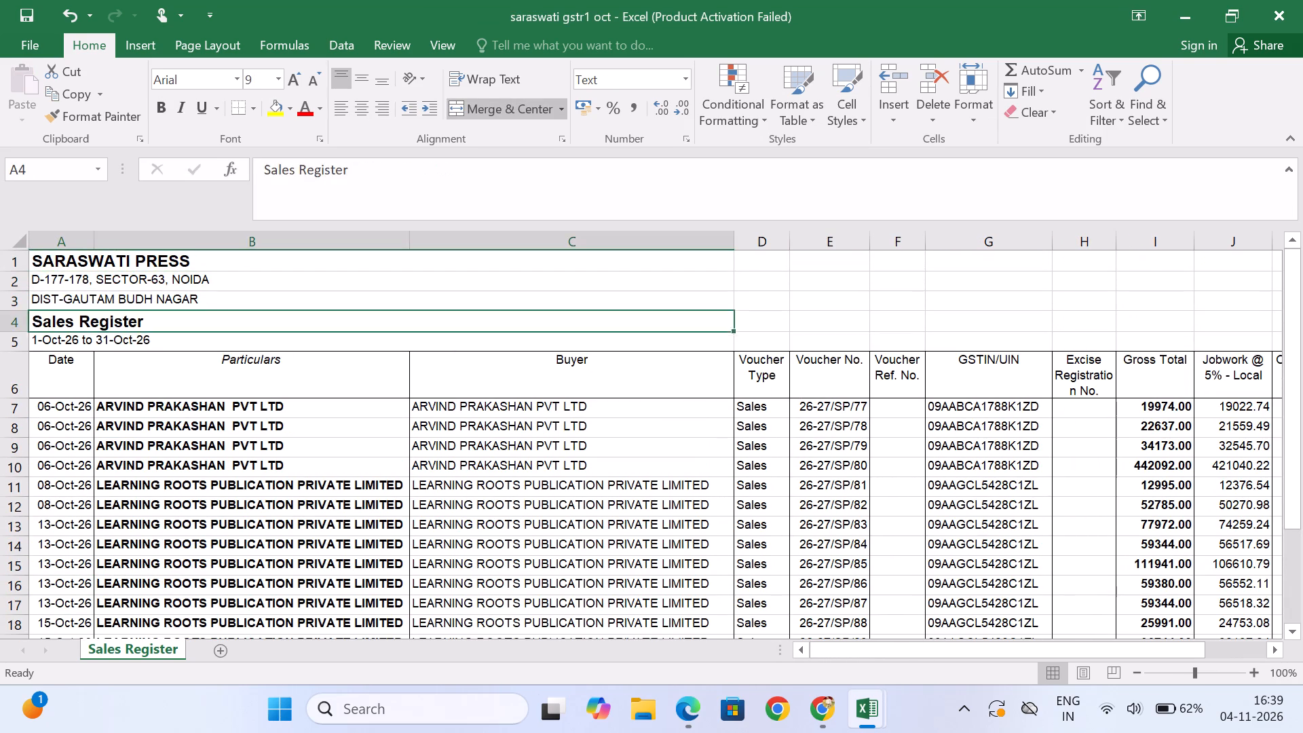
{"action": "key", "text": "Down"}
{"action": "key", "text": "Down"}
{"action": "key", "text": "Down"}
{"action": "key", "text": "Down"}
{"action": "key", "text": "Down"}
{"action": "key", "text": "Down"}
{"action": "key", "text": "Down"}
{"action": "key", "text": "Up"}
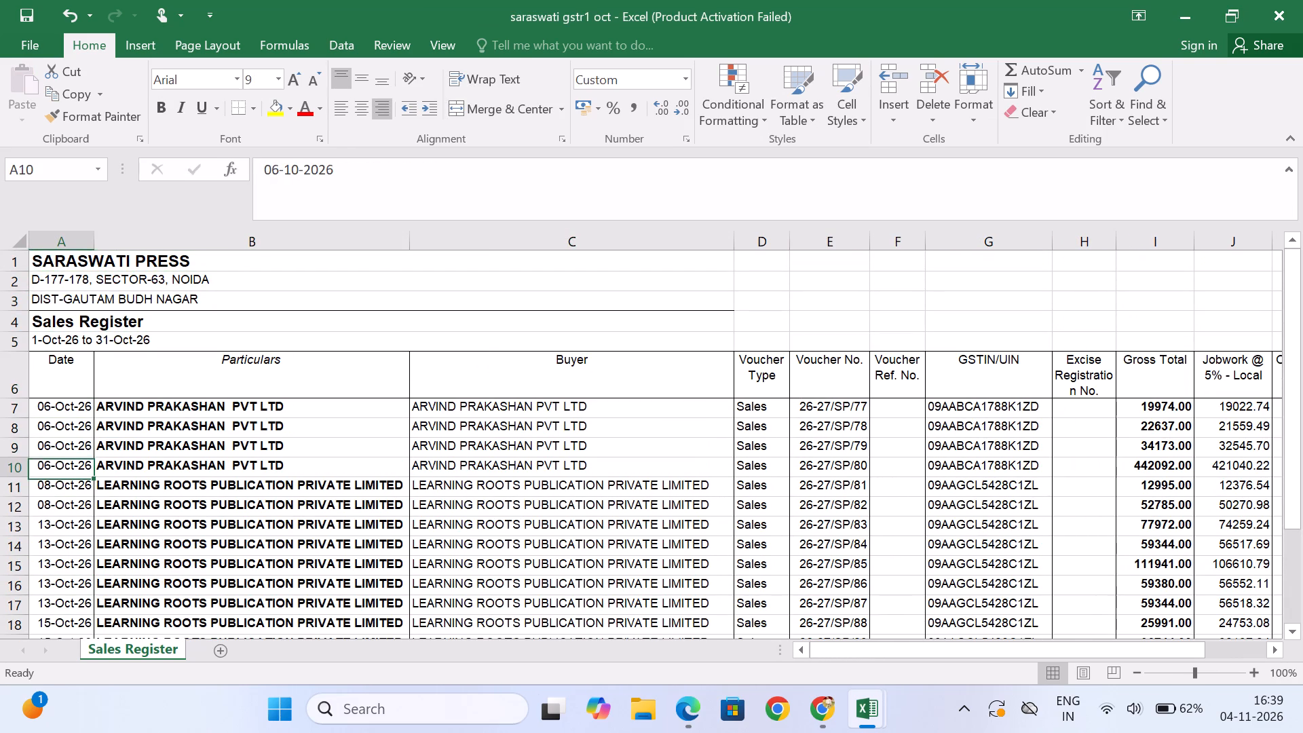
{"action": "key", "text": "alt+Tab"}
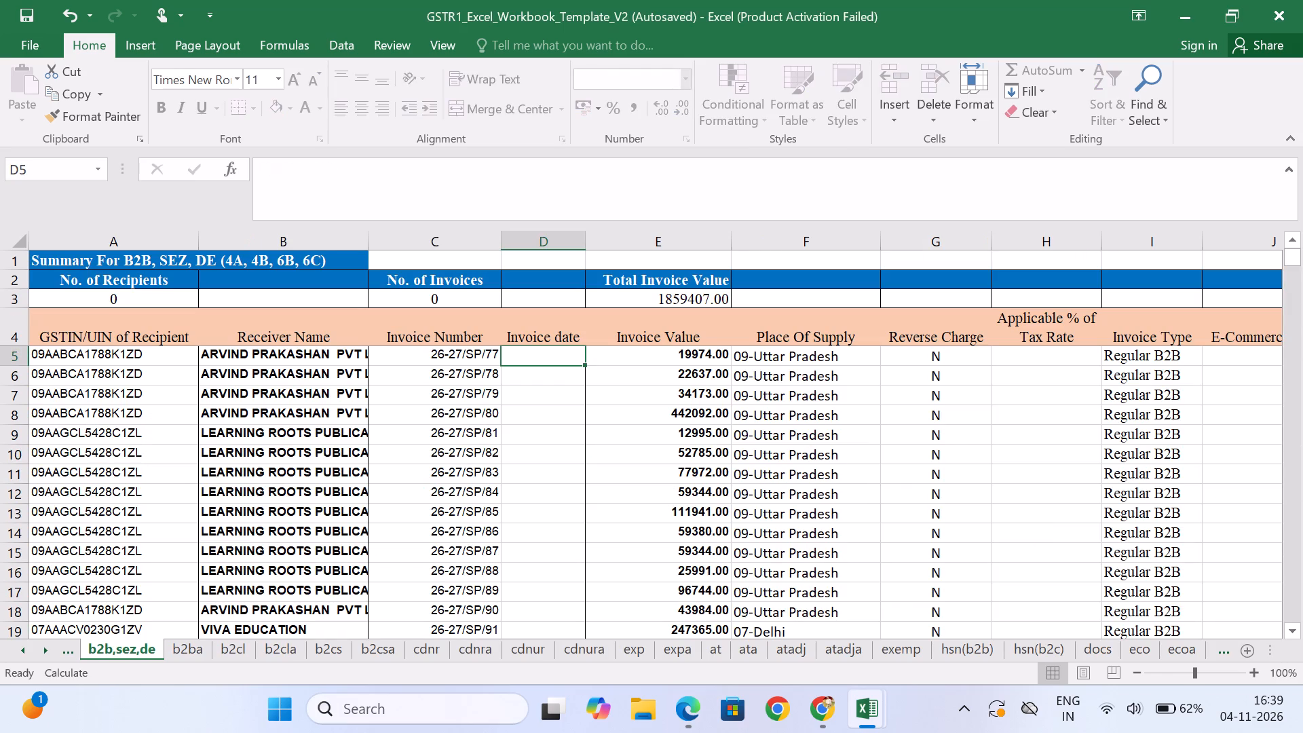
{"action": "type", "text": "06-10-2"}
{"action": "key", "text": "6"}
{"action": "key", "text": "Return"}
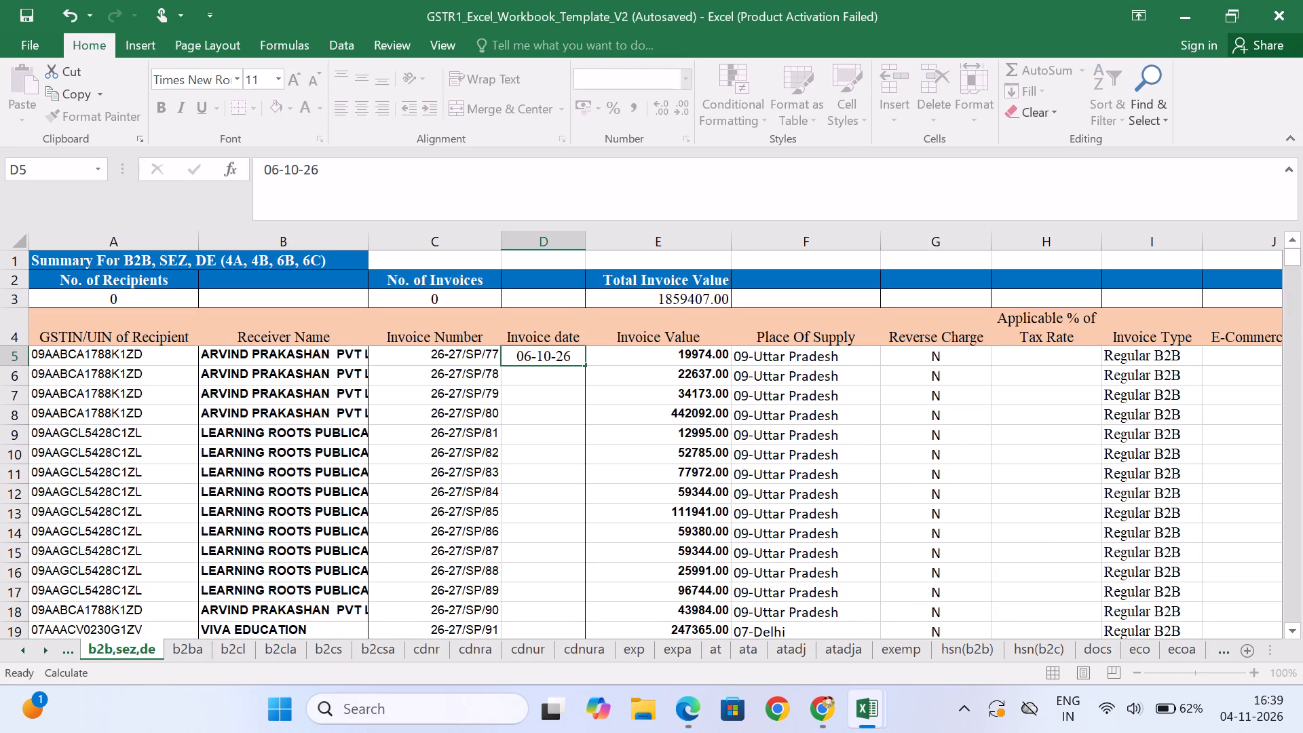
Fill the 06-Oct-26 date from D5 down to D8, matching the sales register's dates for invoices 26-27/SP/77 to 26-27/SP/80.
{"action": "key", "text": "alt+Tab"}
{"action": "key", "text": "alt+Tab"}
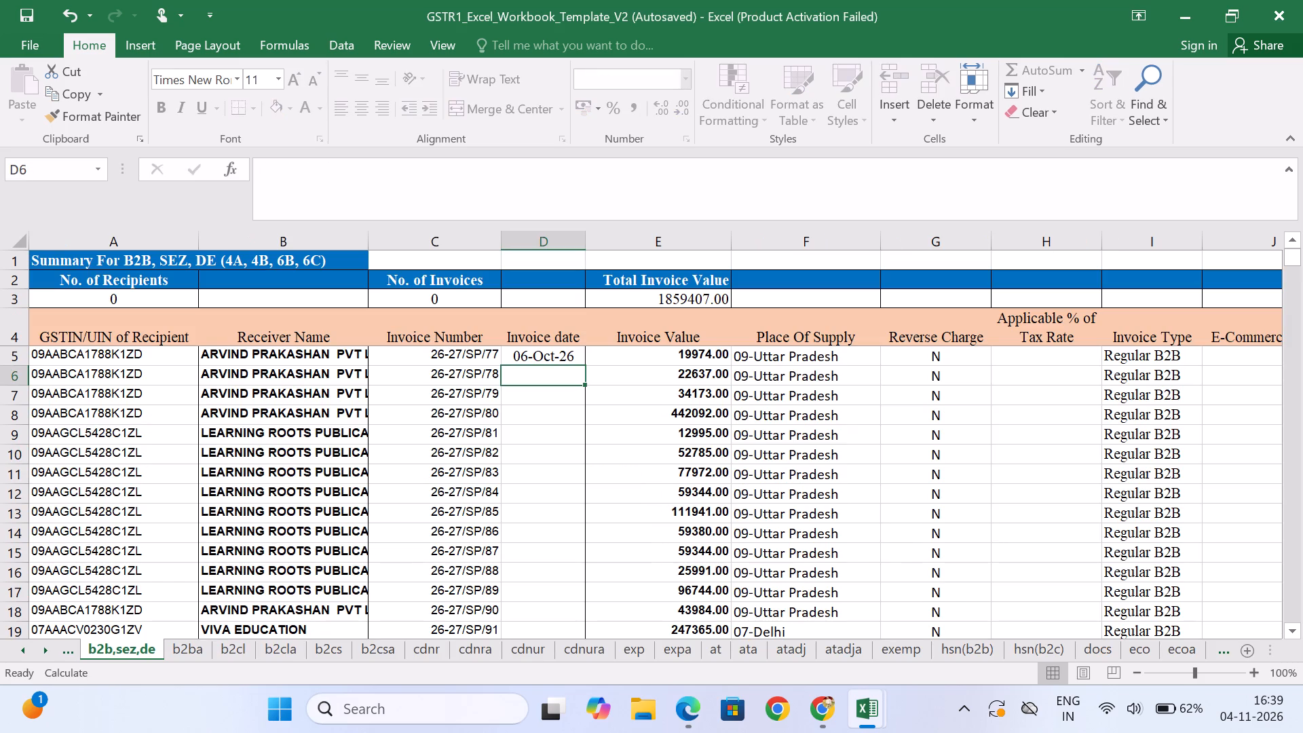
{"action": "key", "text": "Left"}
{"action": "key", "text": "Left"}
{"action": "key", "text": "Left"}
{"action": "key", "text": "Left"}
{"action": "key", "text": "Left"}
{"action": "key", "text": "Left"}
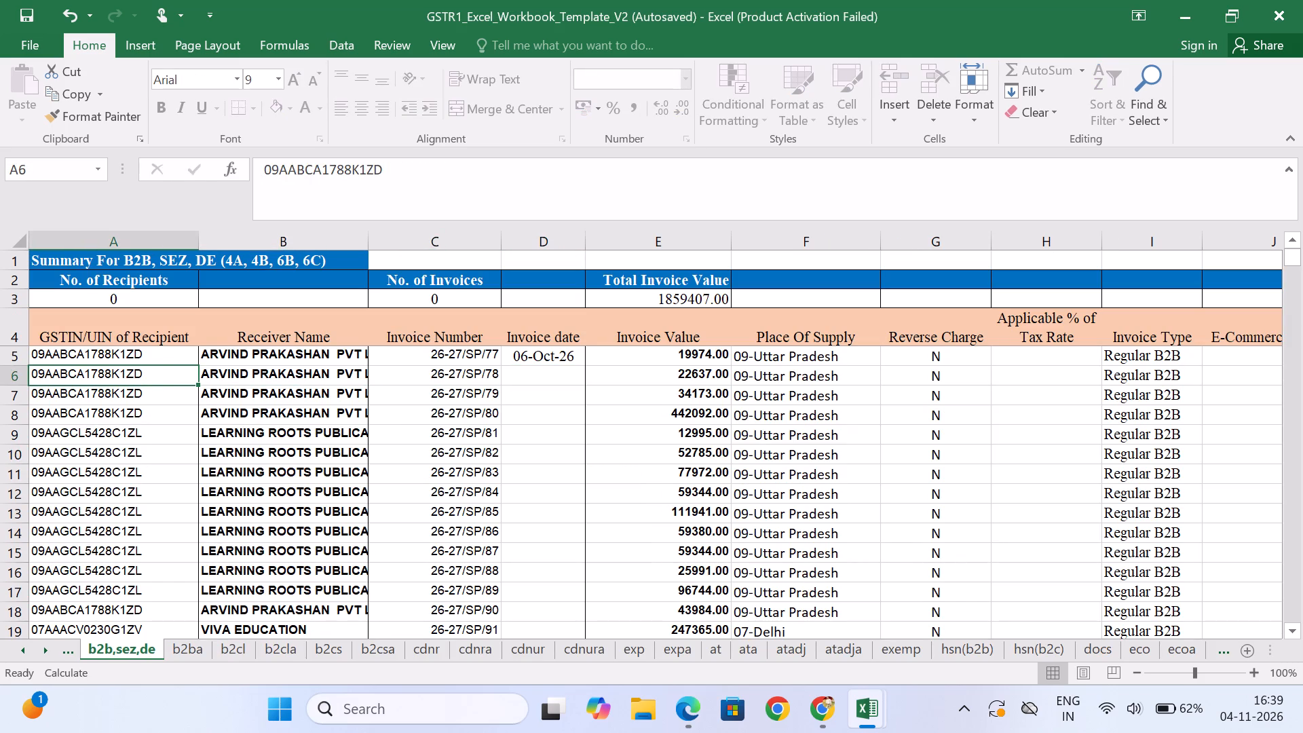
{"action": "key", "text": "Right"}
{"action": "key", "text": "Left"}
{"action": "key", "text": "Left"}
{"action": "key", "text": "alt+Tab"}
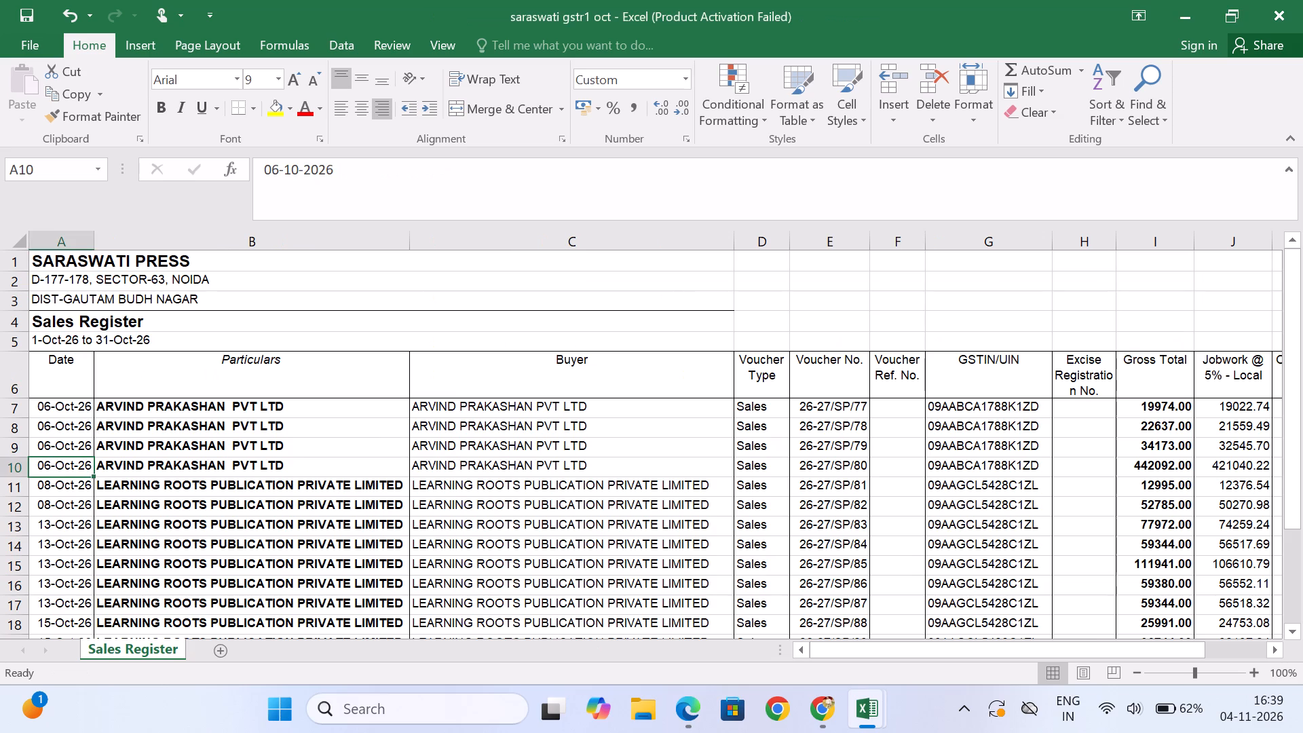
{"action": "key", "text": "alt+Tab"}
{"action": "key", "text": "Right"}
{"action": "key", "text": "Right"}
{"action": "key", "text": "Right"}
{"action": "key", "text": "Up"}
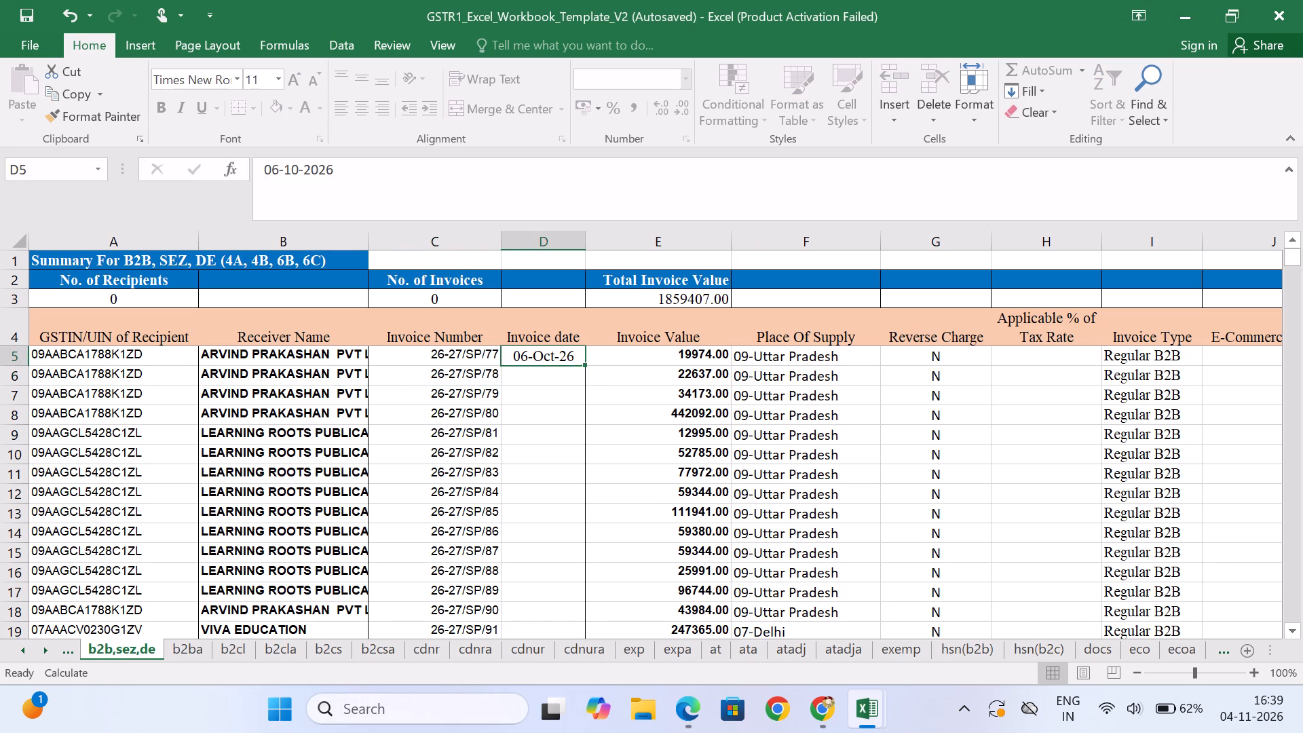
{"action": "key", "text": "shift+Down"}
{"action": "key", "text": "shift+Down"}
{"action": "key", "text": "shift+Down"}
{"action": "key", "text": "ctrl+d"}
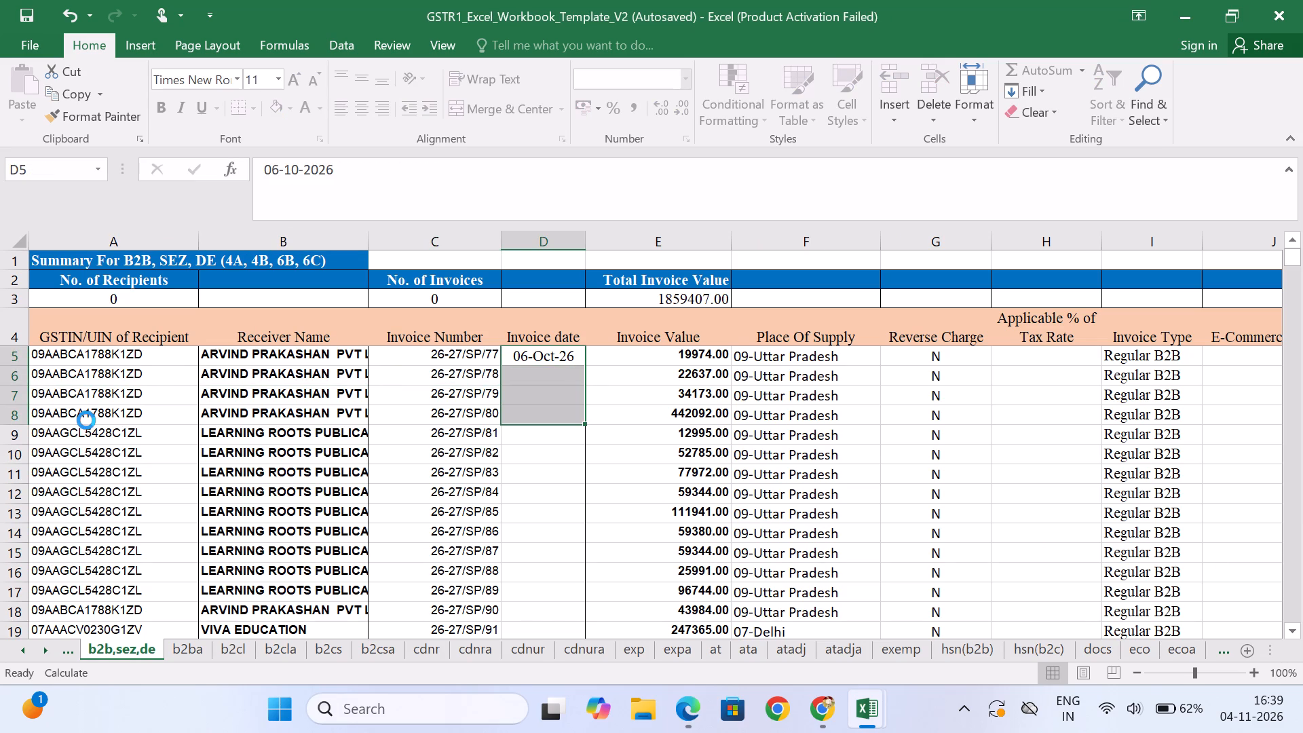
Check the sales register for the date of invoice 26-27/SP/81 and enter 08-10-26 in Invoice date cell D9.
{"action": "key", "text": "Down"}
{"action": "key", "text": "Down"}
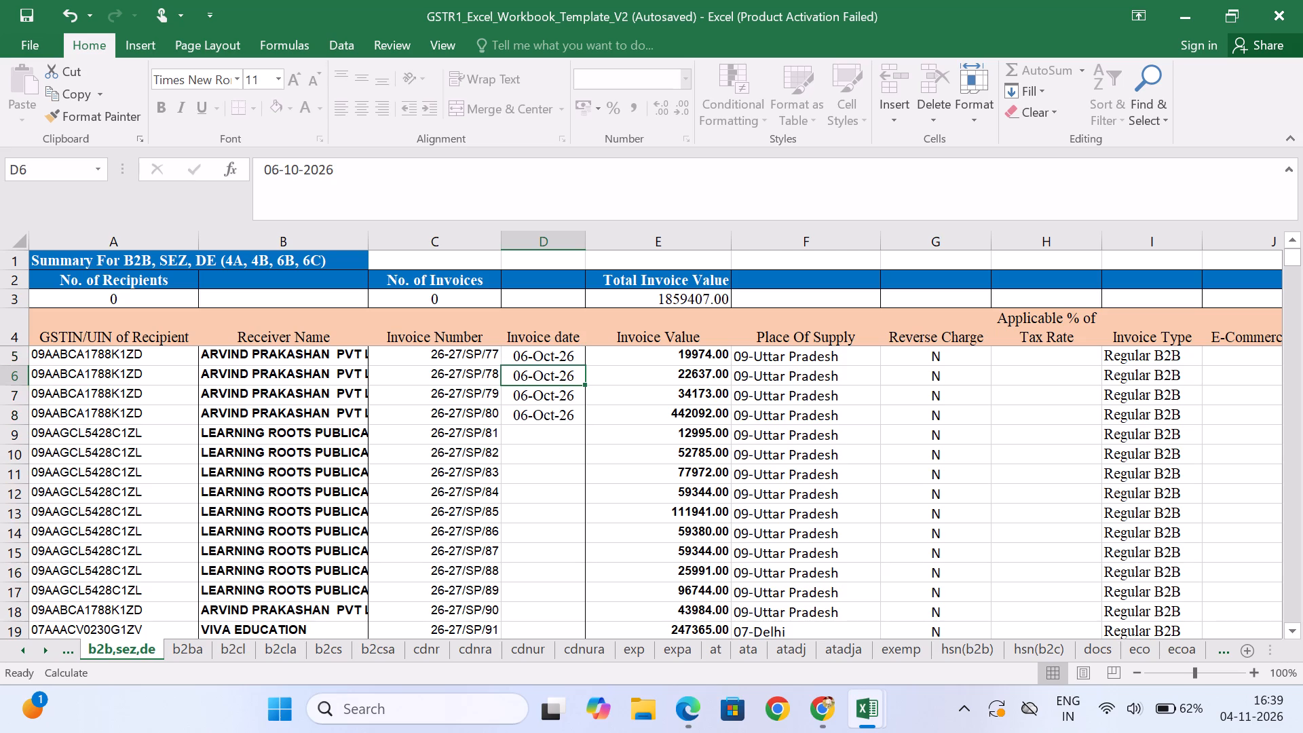
{"action": "key", "text": "Down"}
{"action": "key", "text": "Down"}
{"action": "key", "text": "alt+Tab"}
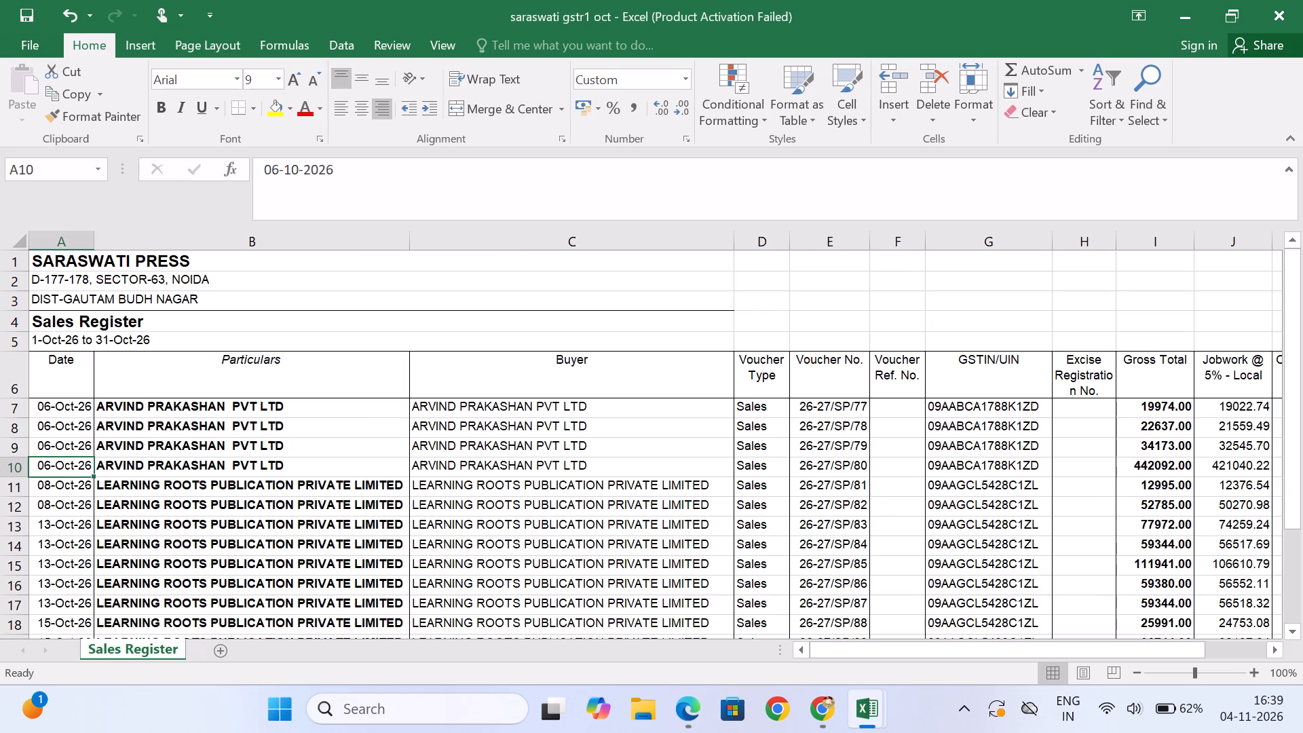
{"action": "key", "text": "Down"}
{"action": "key", "text": "Down"}
{"action": "key", "text": "alt+Tab"}
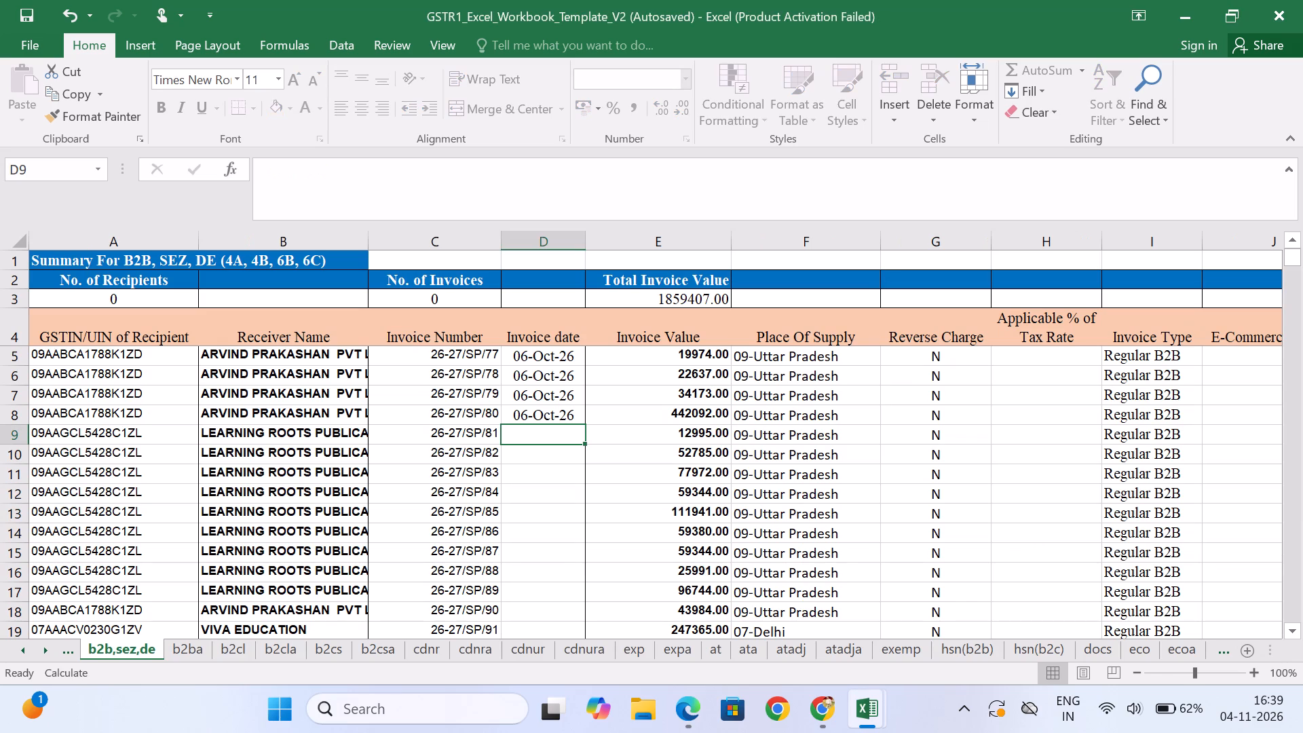
{"action": "type", "text": "08"}
{"action": "type", "text": "-10-26"}
{"action": "key", "text": "Return"}
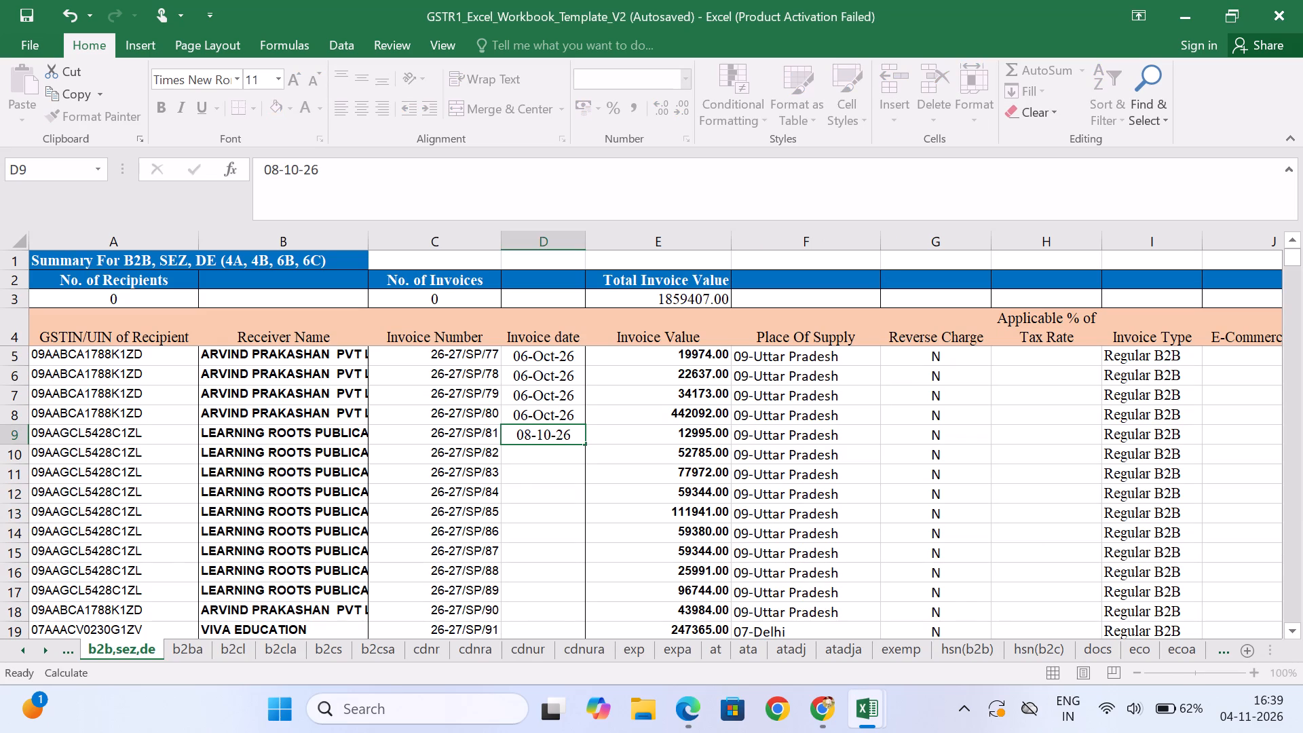
Copy the 08-Oct-26 date from D9 down into D10 for invoice 26-27/SP/82.
{"action": "key", "text": "Down"}
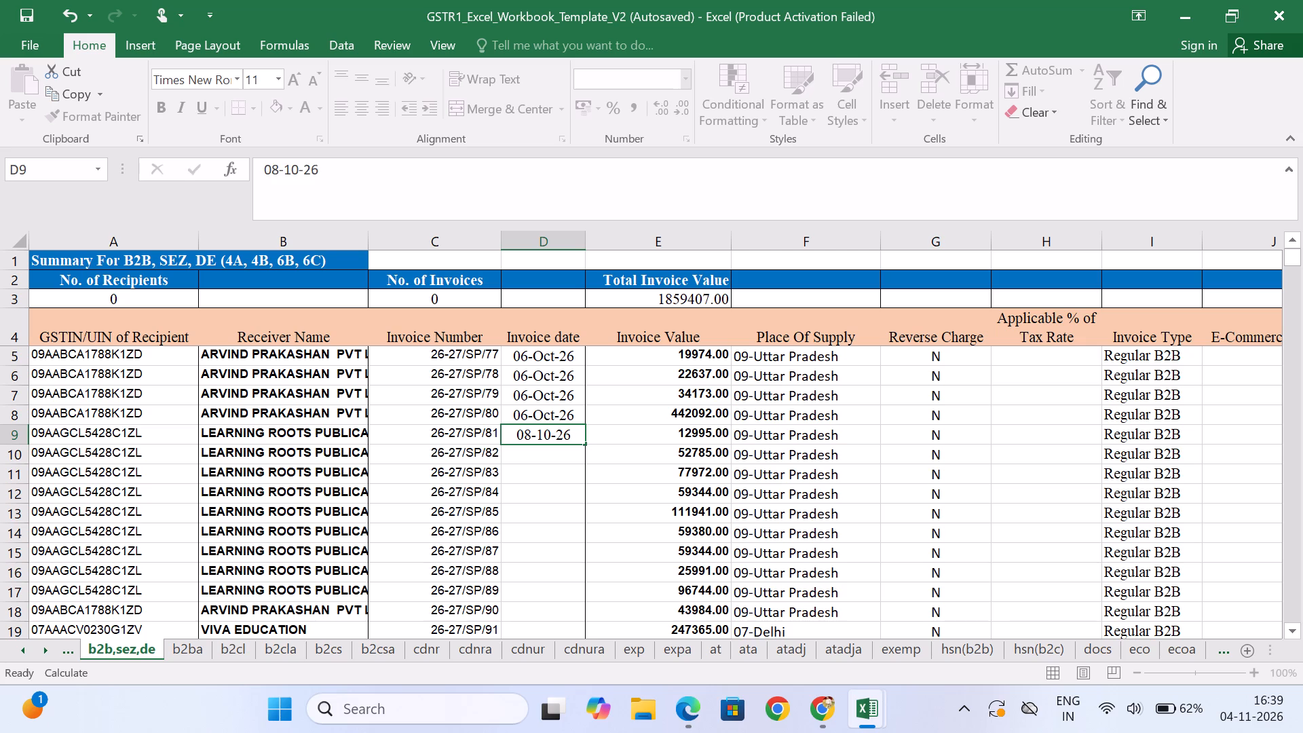
{"action": "key", "text": "Up"}
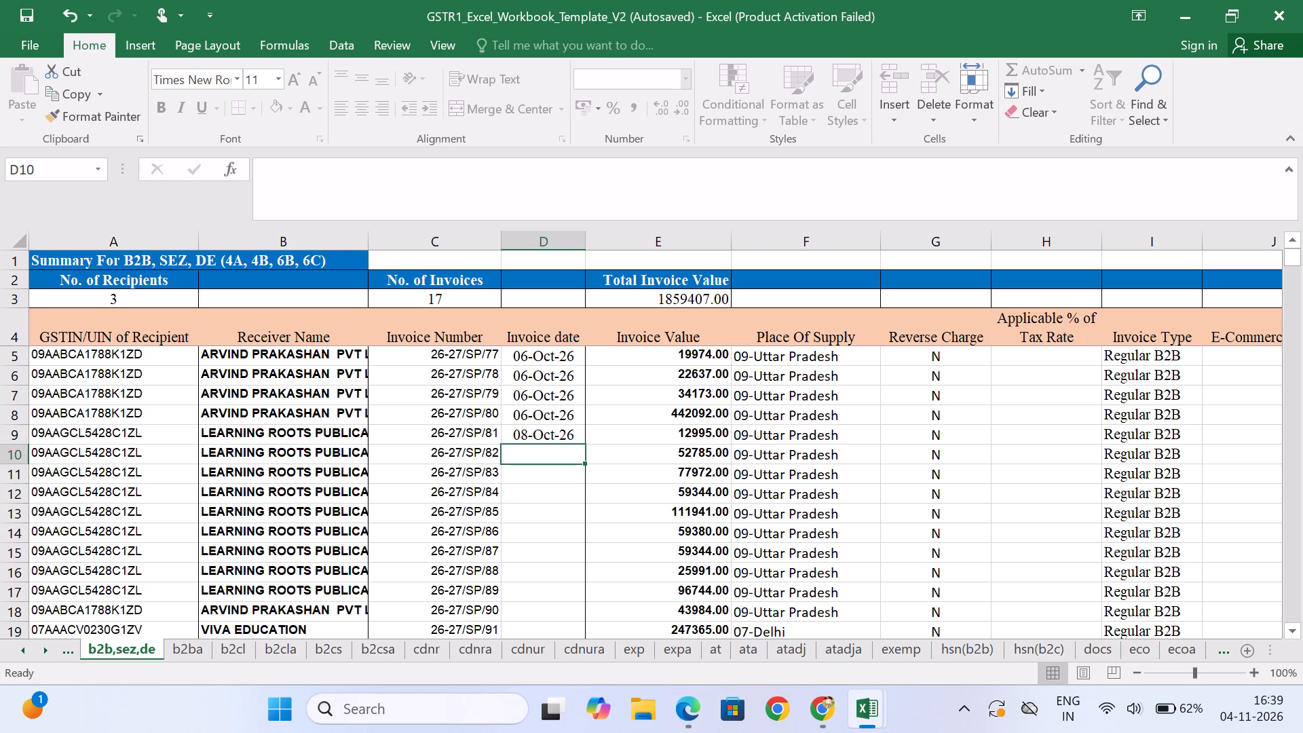
{"action": "key", "text": "ctrl+d"}
Check the sales register for the date of invoice 26-27/SP/83 and enter 13-10-26 in Invoice date cell D11.
{"action": "key", "text": "alt+Tab"}
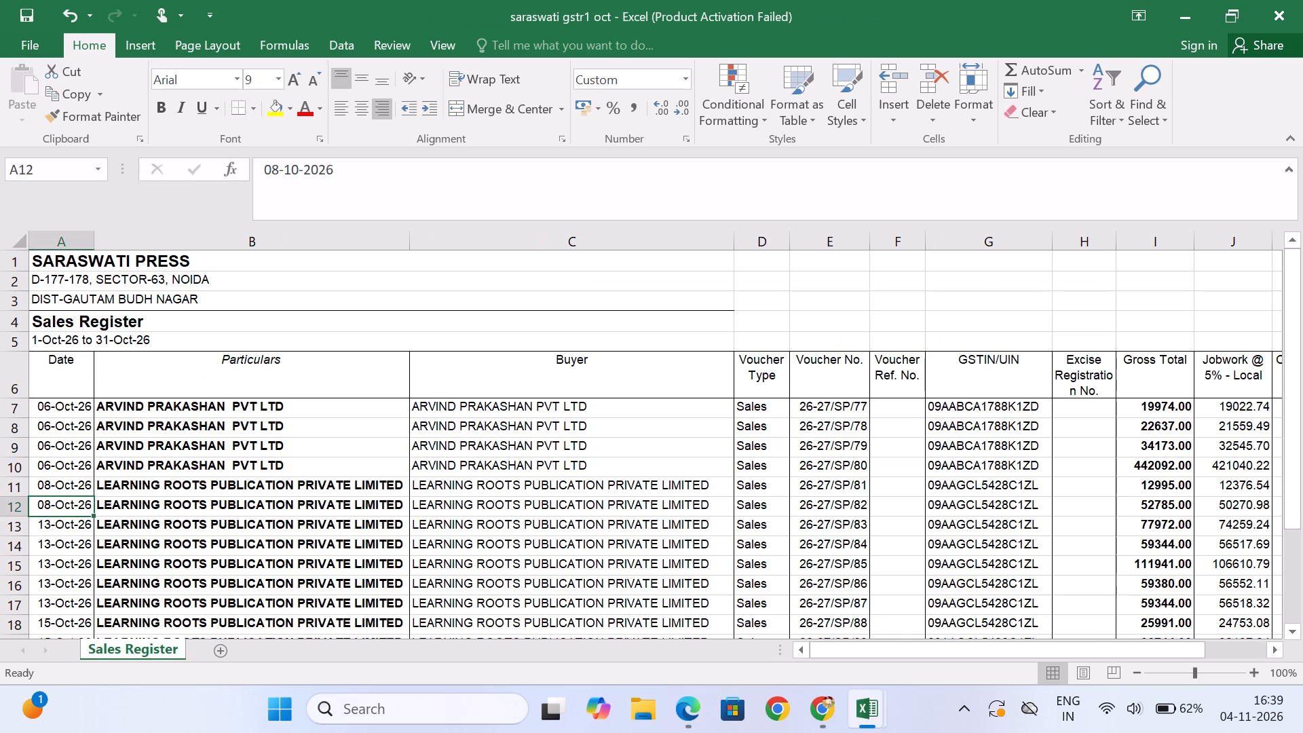
{"action": "key", "text": "alt+Tab"}
{"action": "key", "text": "Down"}
{"action": "type", "text": "13-10-26"}
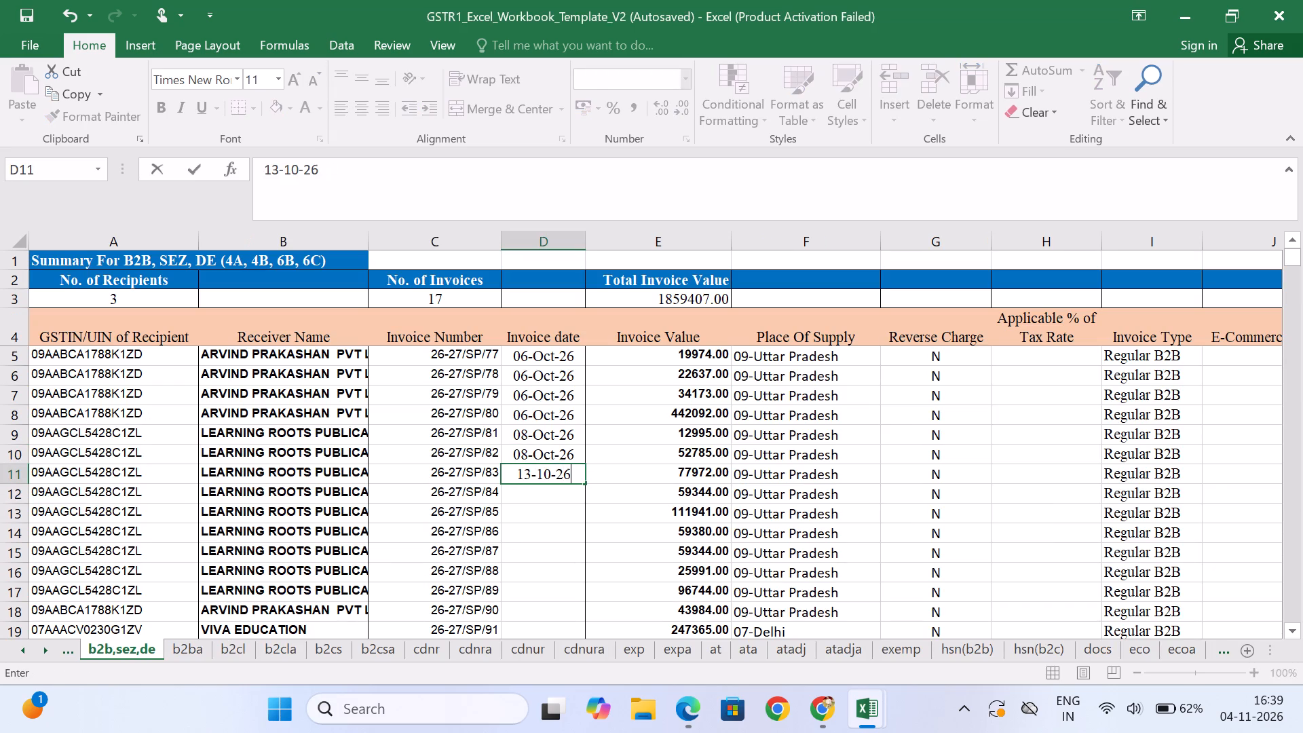
{"action": "key", "text": "Return"}
Check the sales register for which invoices share the 13-Oct-26 date and fill it from D11 down to D15 for invoices up to 26-27/SP/87.
{"action": "key", "text": "alt+Tab"}
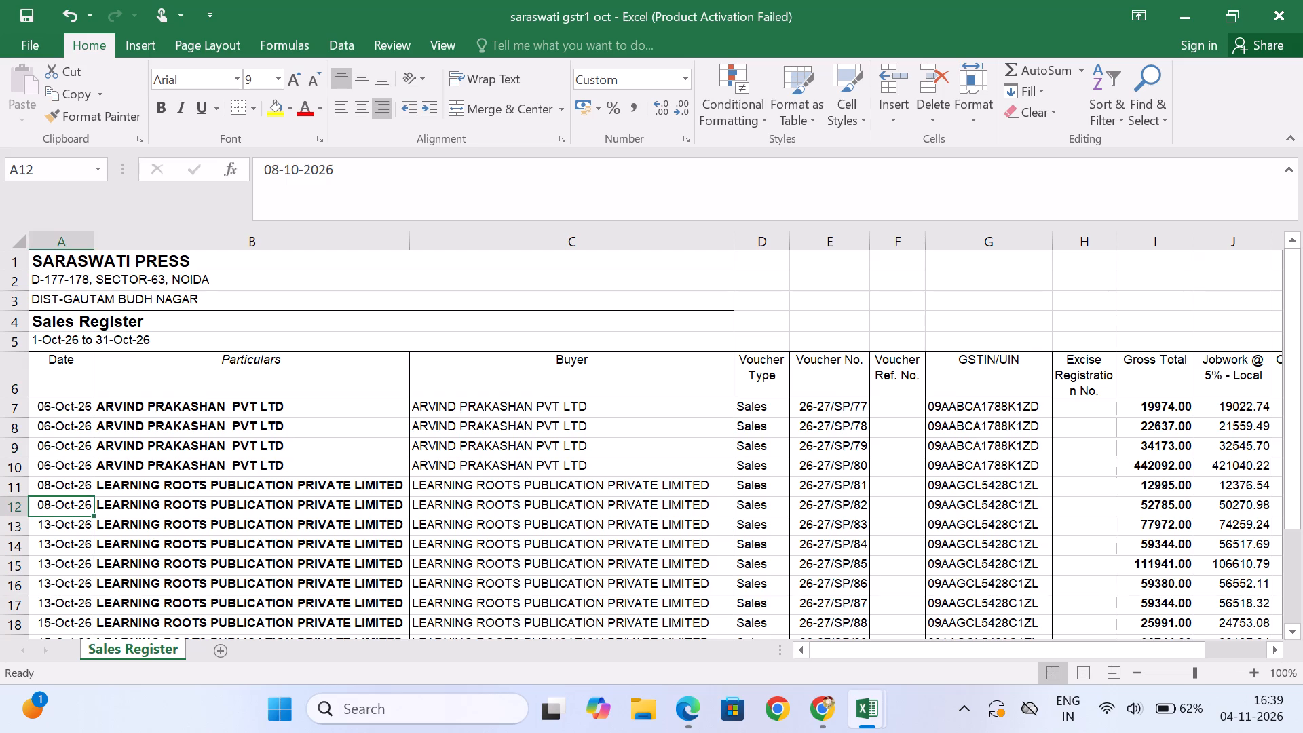
{"action": "key", "text": "Down"}
{"action": "key", "text": "Down"}
{"action": "key", "text": "Down"}
{"action": "key", "text": "Down"}
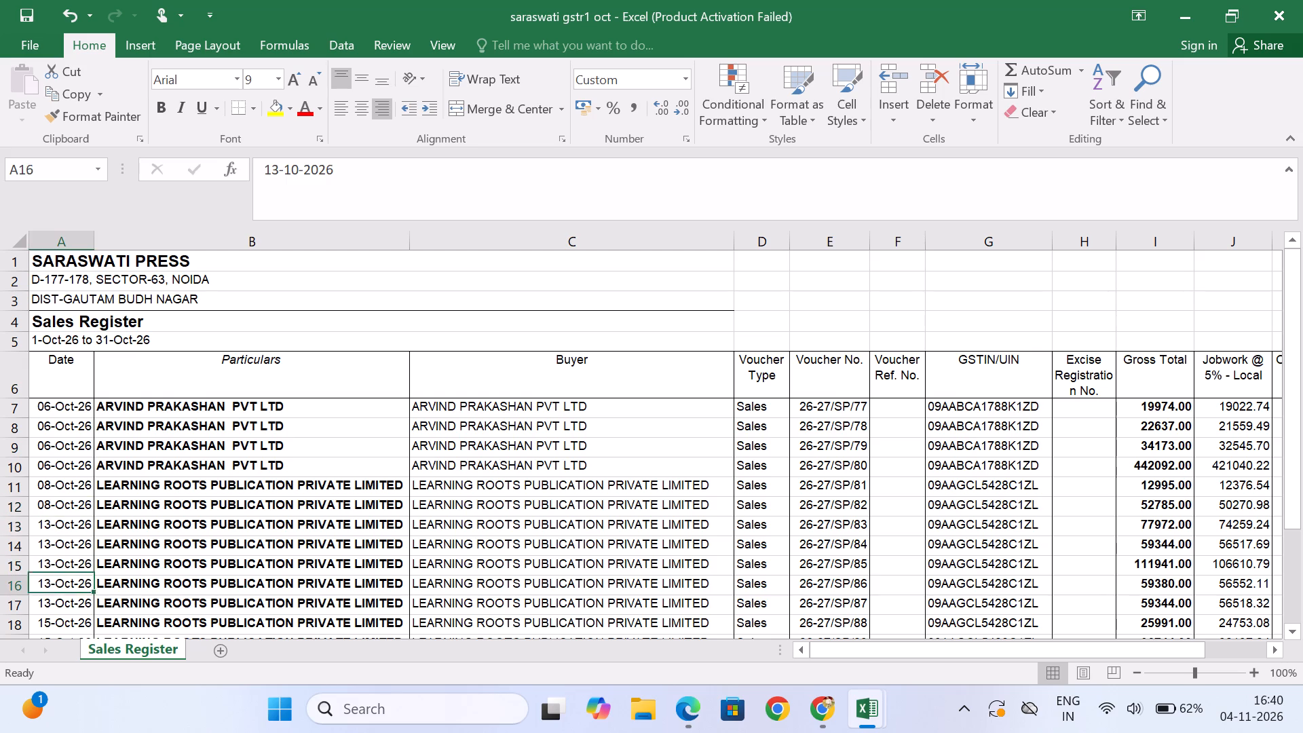
{"action": "key", "text": "Down"}
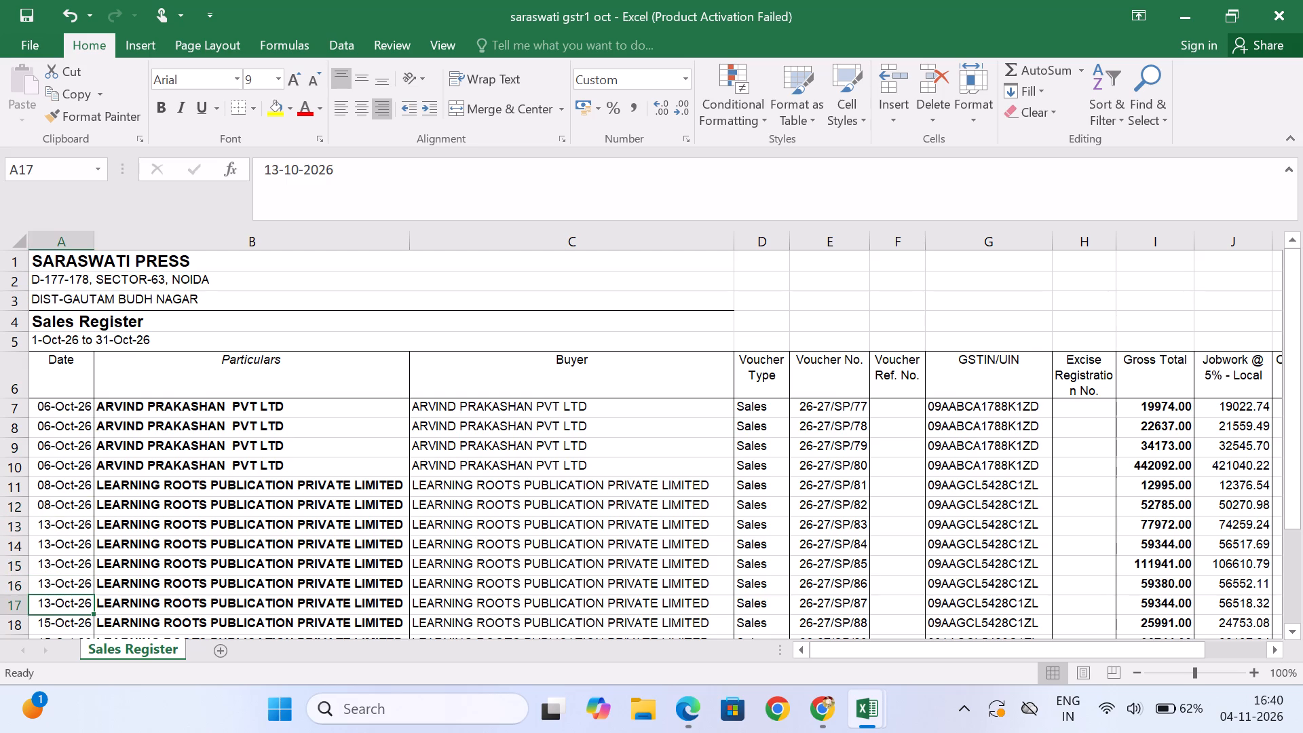
{"action": "key", "text": "alt+Tab"}
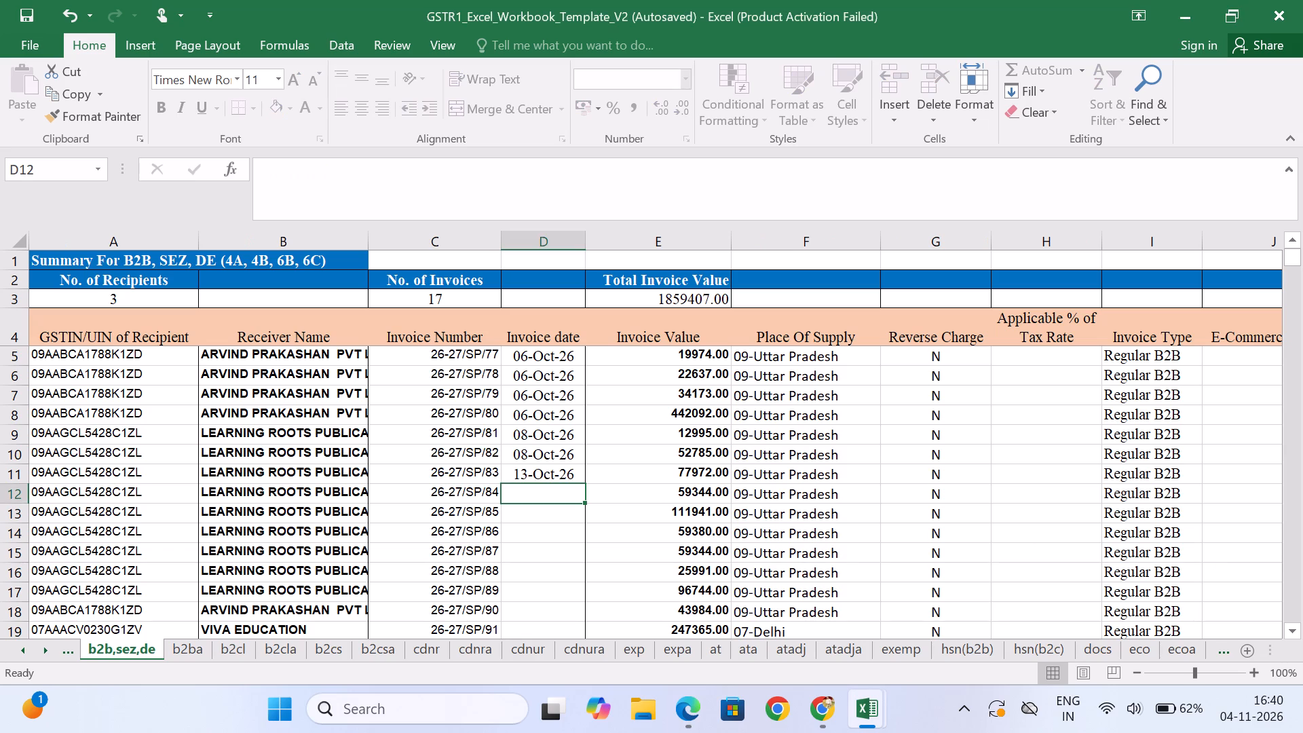
{"action": "key", "text": "Up"}
{"action": "key", "text": "shift+Down"}
{"action": "key", "text": "shift+Down"}
{"action": "key", "text": "shift+Down"}
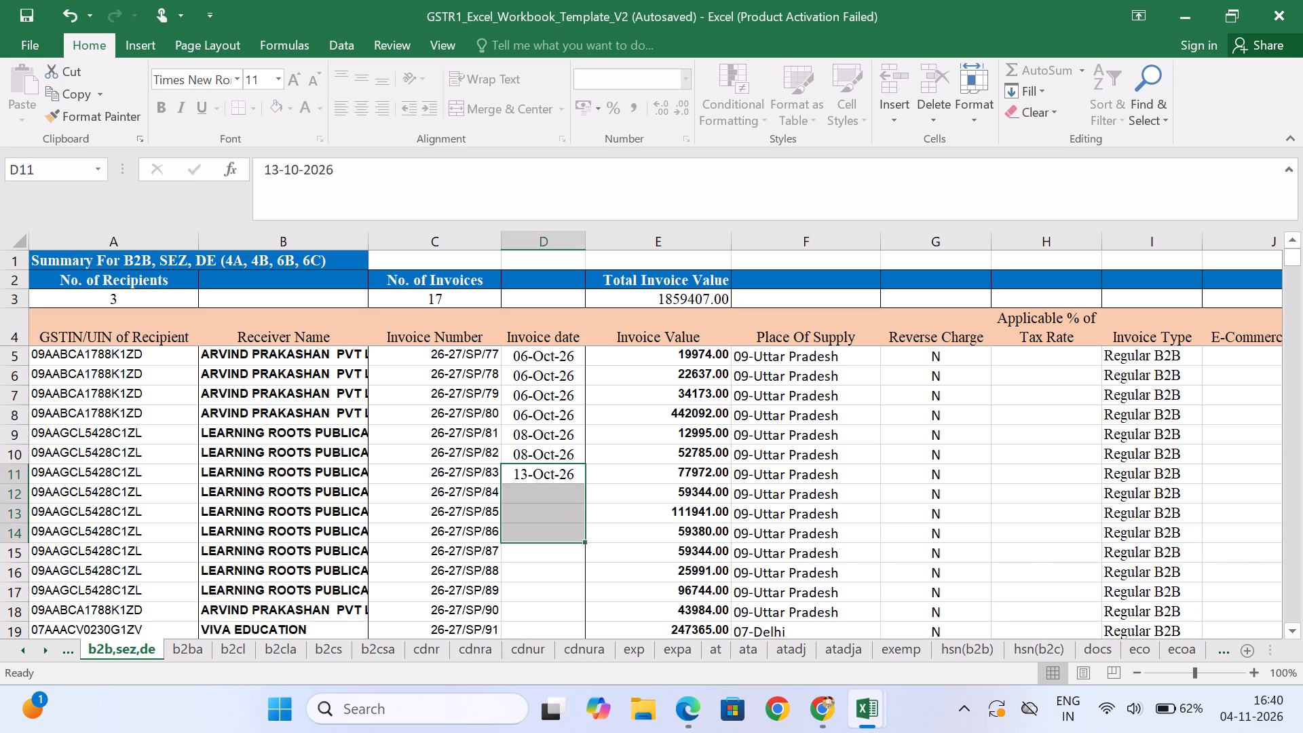
{"action": "key", "text": "alt+Tab"}
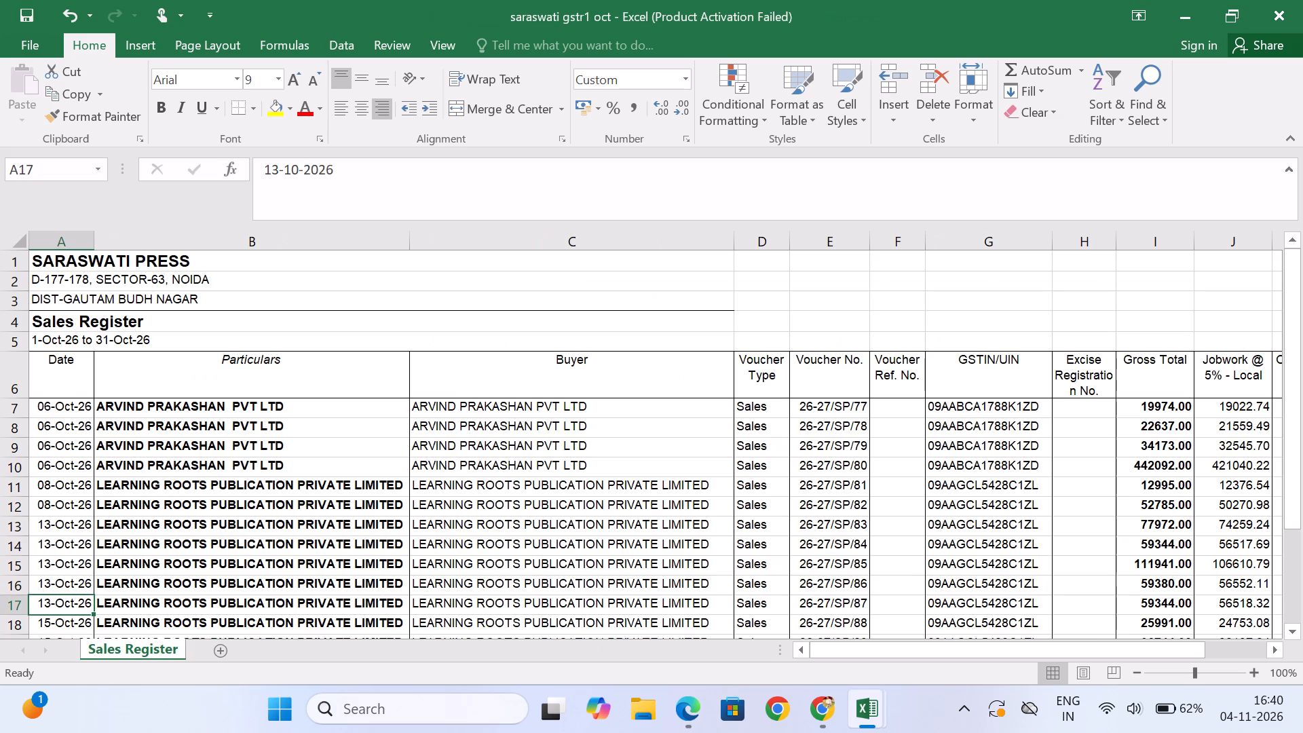
{"action": "key", "text": "shift+space"}
{"action": "key", "text": "alt+Tab"}
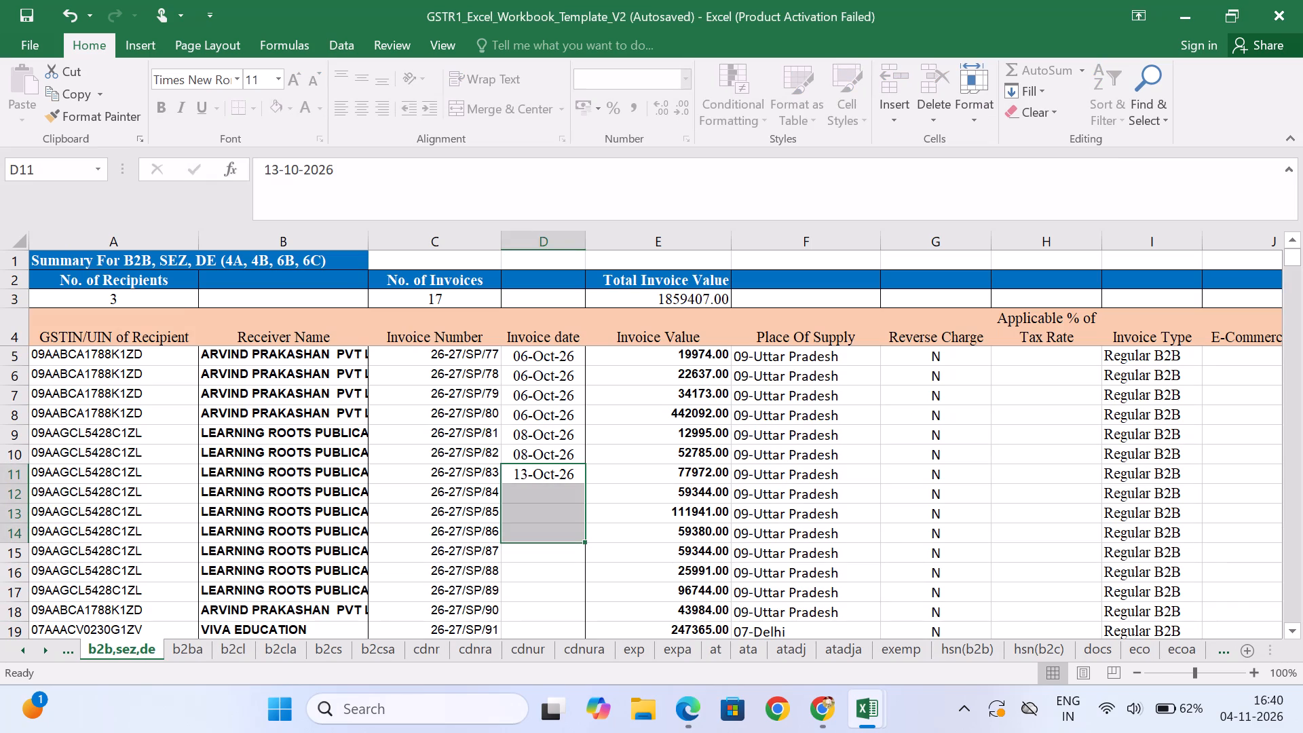
{"action": "key", "text": "shift+Down"}
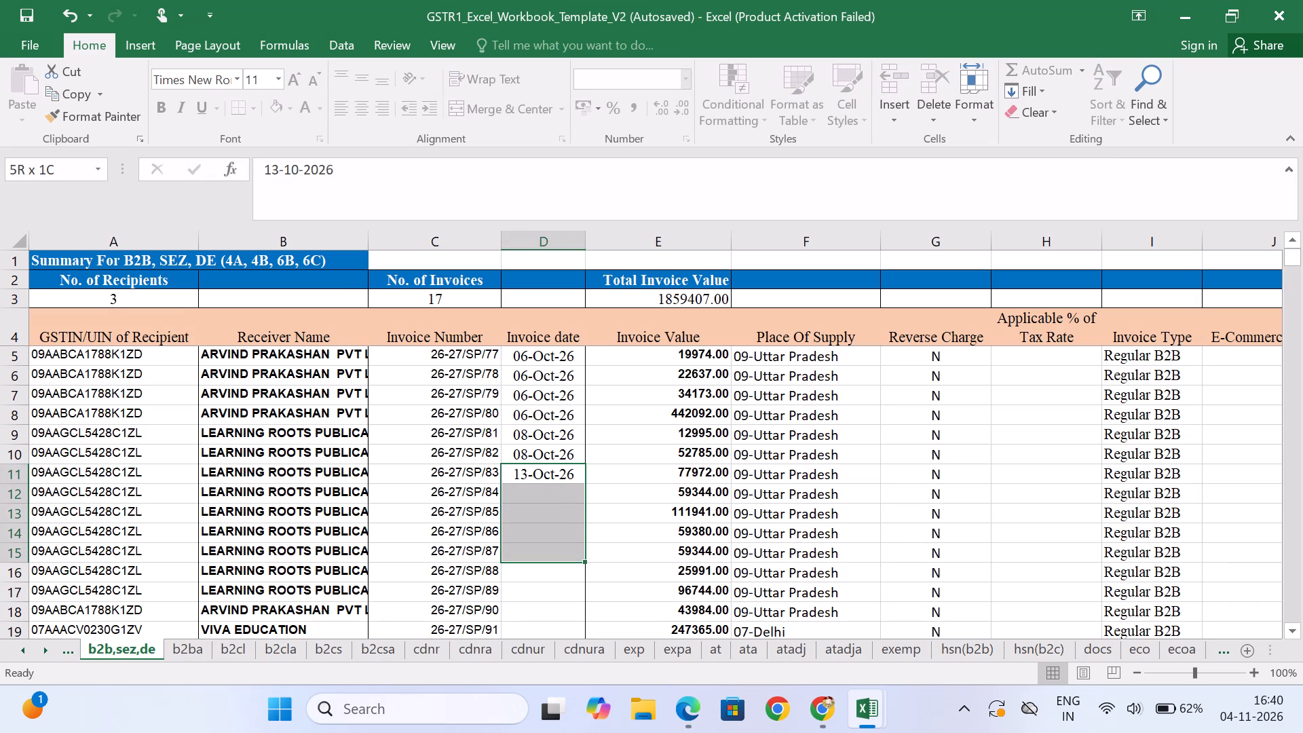
{"action": "key", "text": "ctrl+d"}
{"action": "key", "text": "Down"}
{"action": "key", "text": "Down"}
{"action": "key", "text": "Down"}
{"action": "key", "text": "Down"}
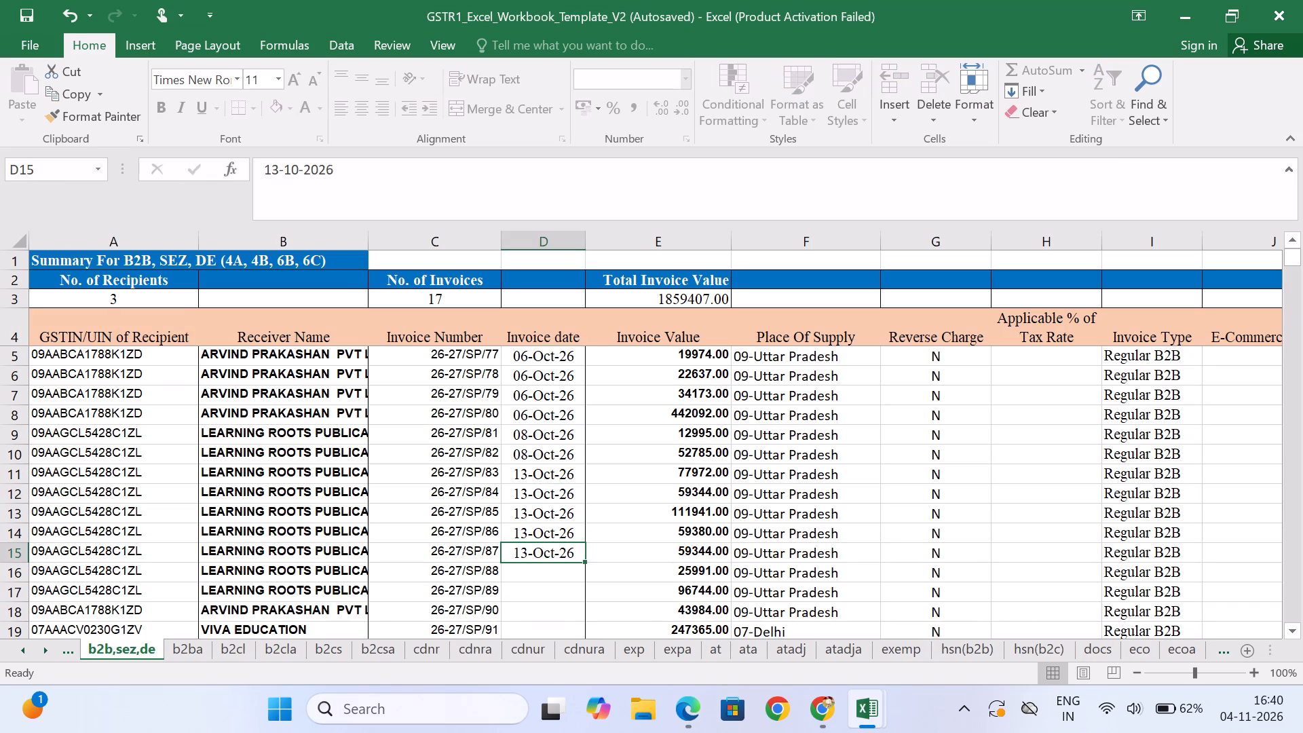
Check the sales register for the date of invoice 26-27/SP/88 and enter 15-10-26 in Invoice date cell D16.
{"action": "key", "text": "Down"}
{"action": "key", "text": "alt+Tab"}
{"action": "key", "text": "Down"}
{"action": "key", "text": "Down"}
{"action": "key", "text": "Down"}
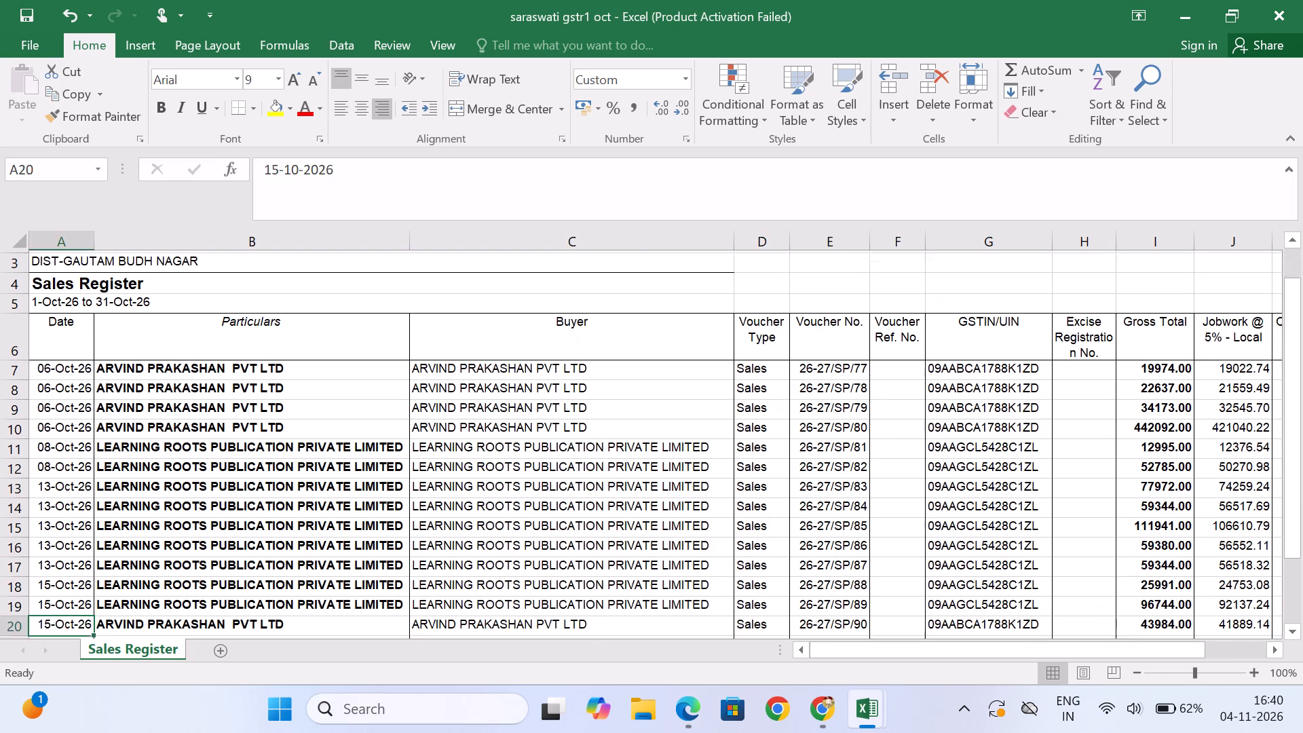
{"action": "key", "text": "Down"}
{"action": "key", "text": "Down"}
{"action": "key", "text": "Down"}
{"action": "key", "text": "Up"}
{"action": "key", "text": "Up"}
{"action": "key", "text": "Up"}
{"action": "key", "text": "shift+space"}
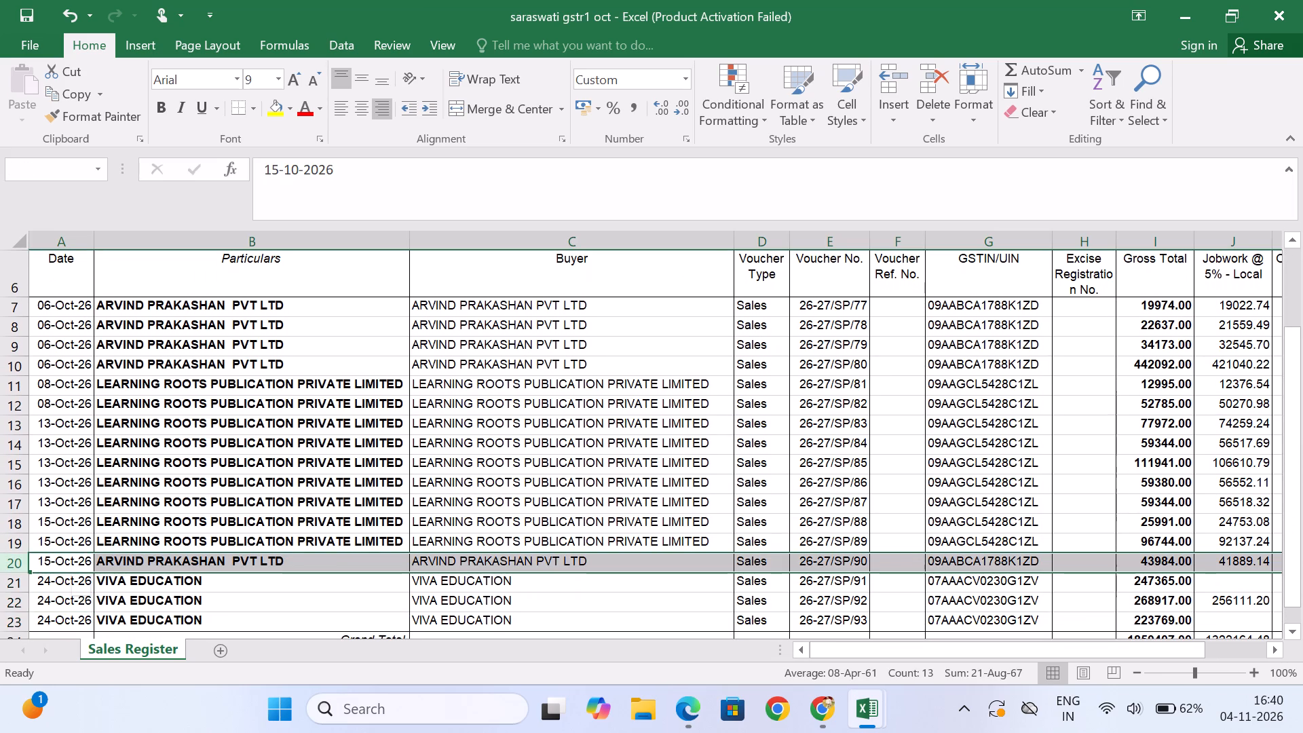
{"action": "key", "text": "alt+Tab"}
{"action": "key", "text": "alt+Tab"}
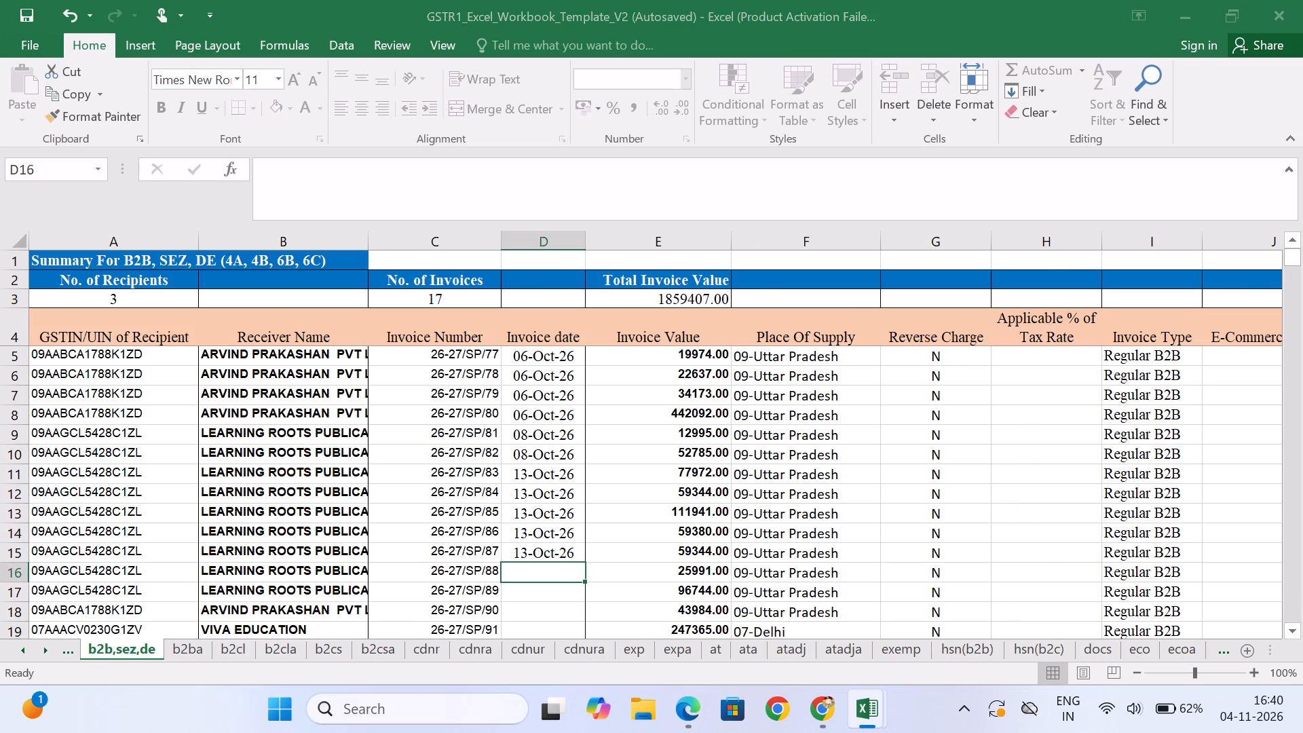
{"action": "key", "text": "alt+Tab"}
{"action": "type", "text": "15"}
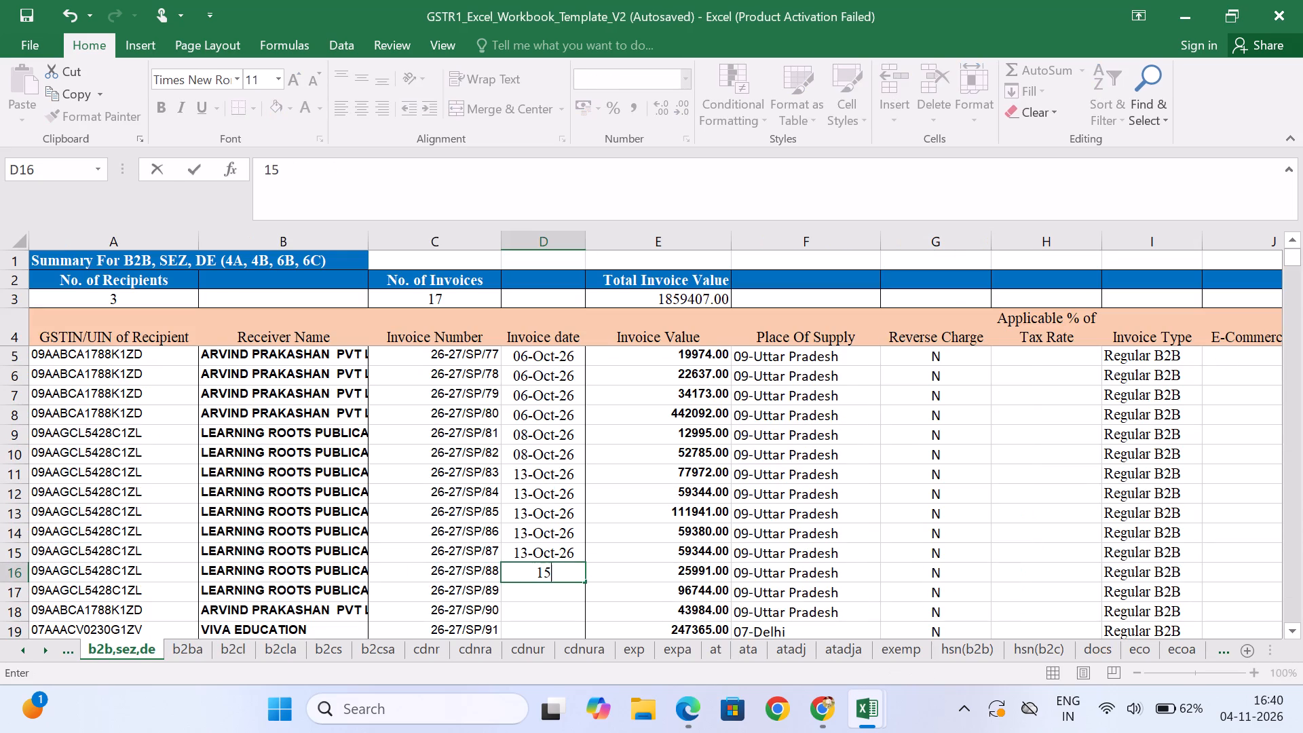
{"action": "type", "text": "-10-26"}
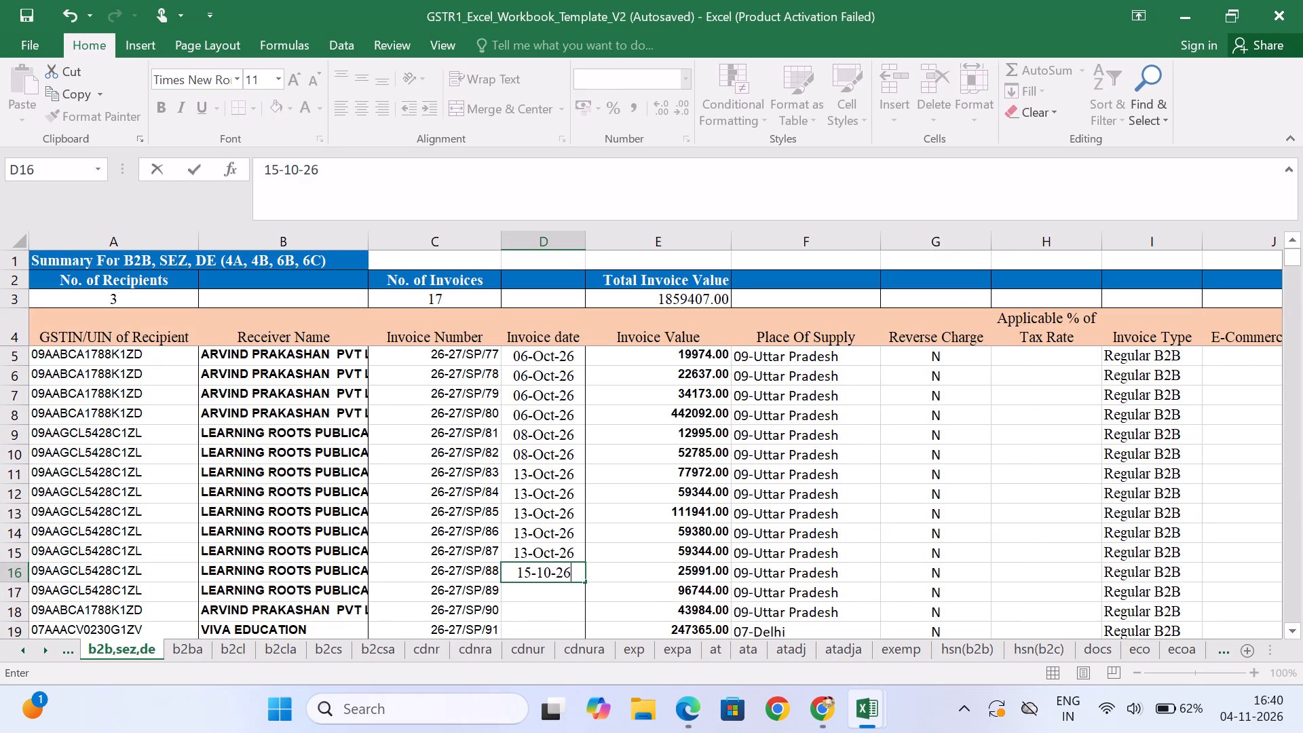
{"action": "key", "text": "Return"}
Fill the 15-Oct-26 date from D16 down to D18, matching the sales register for invoices 26-27/SP/88 to 26-27/SP/90.
{"action": "key", "text": "alt+Tab"}
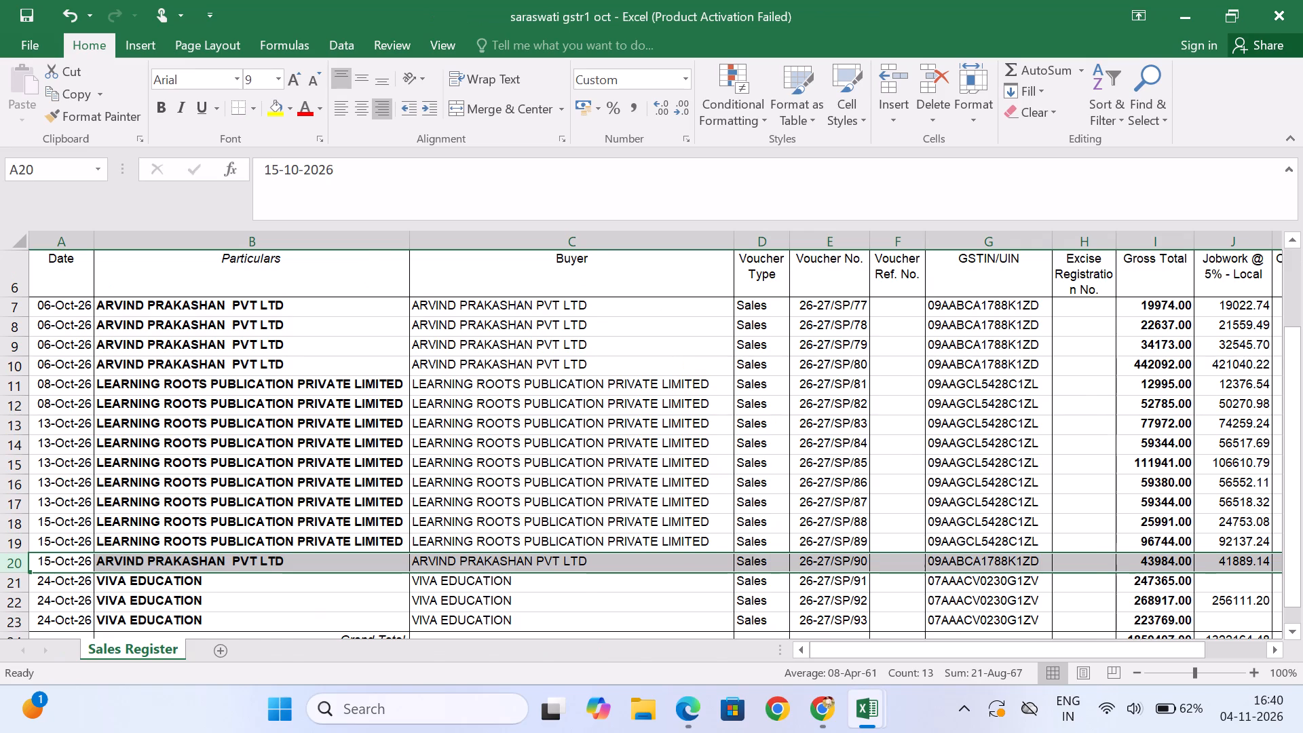
{"action": "key", "text": "alt+Tab"}
{"action": "key", "text": "Up"}
{"action": "key", "text": "shift+Down"}
{"action": "key", "text": "shift+Down"}
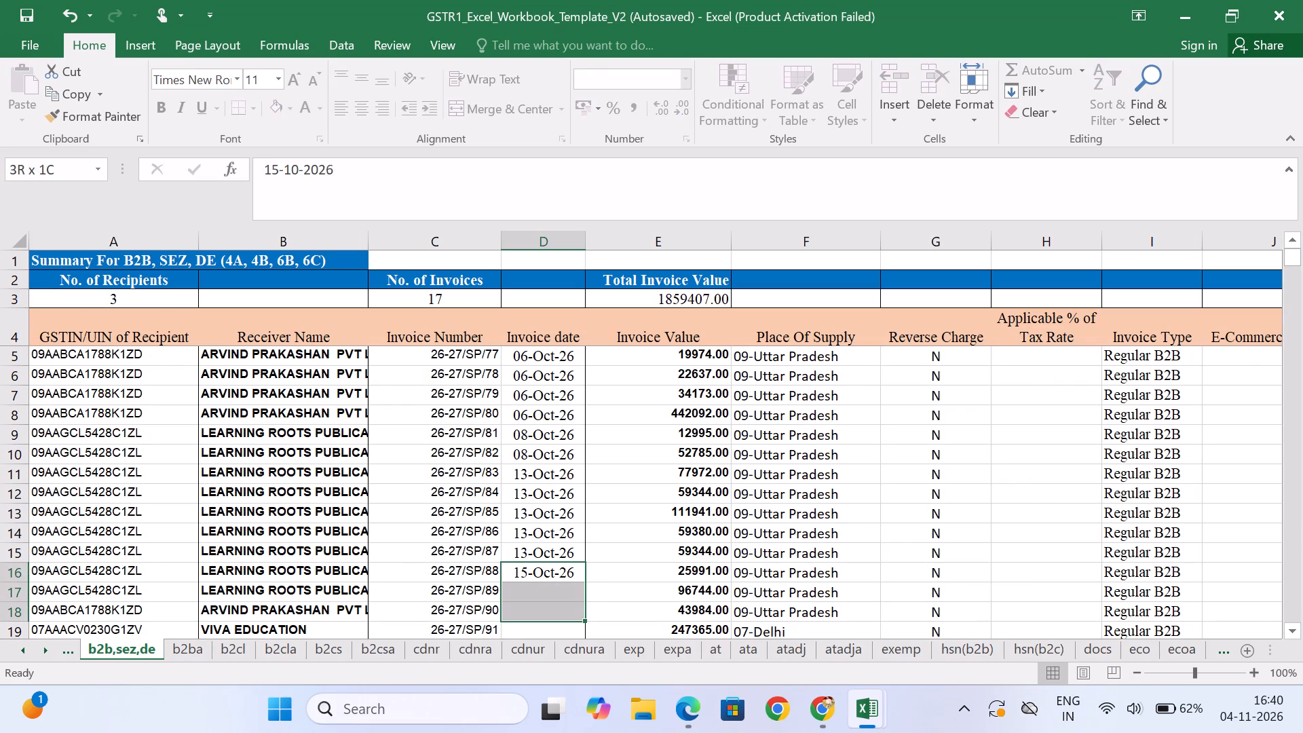
{"action": "key", "text": "ctrl+d"}
{"action": "key", "text": "Down"}
{"action": "key", "text": "Down"}
Check the sales register for the date of Viva Education invoice 26-27/SP/91 and enter 24-10-26 in Invoice date cell D19.
{"action": "key", "text": "Down"}
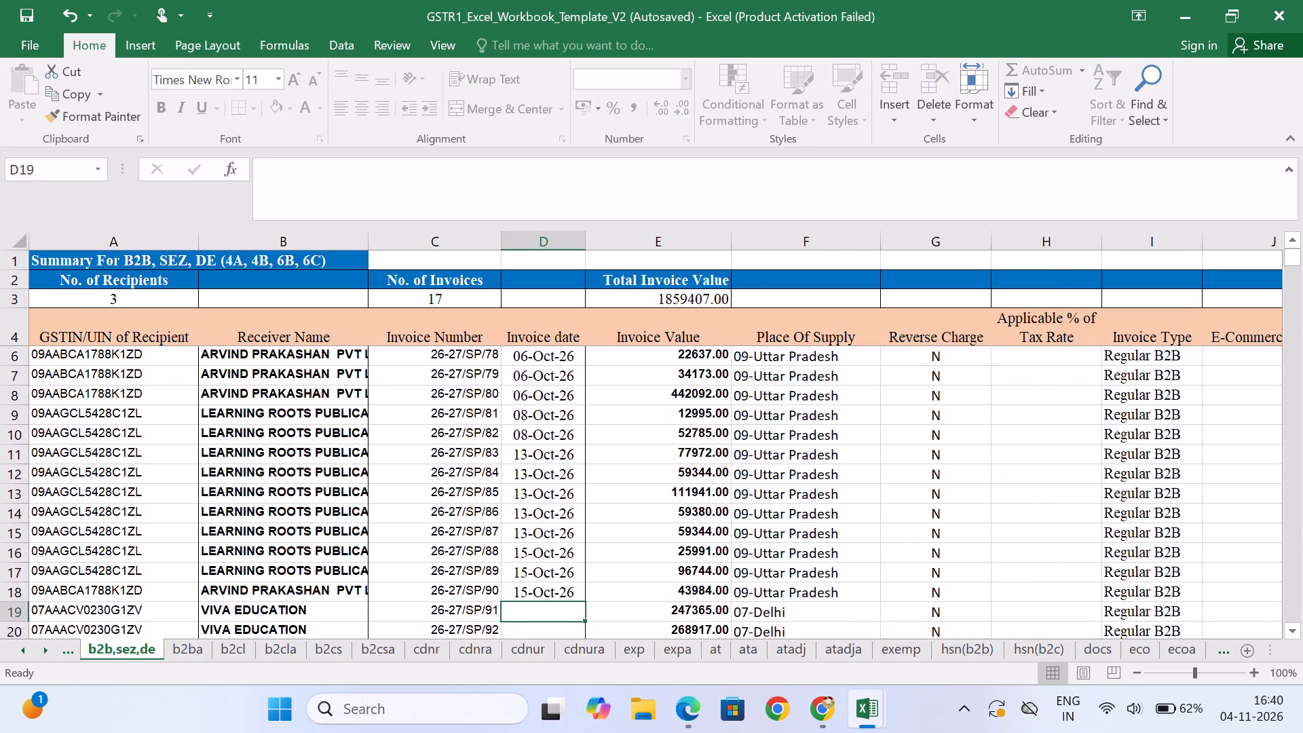
{"action": "key", "text": "alt+Tab"}
{"action": "key", "text": "Down"}
{"action": "key", "text": "Down"}
{"action": "key", "text": "Down"}
{"action": "key", "text": "Down"}
{"action": "key", "text": "Down"}
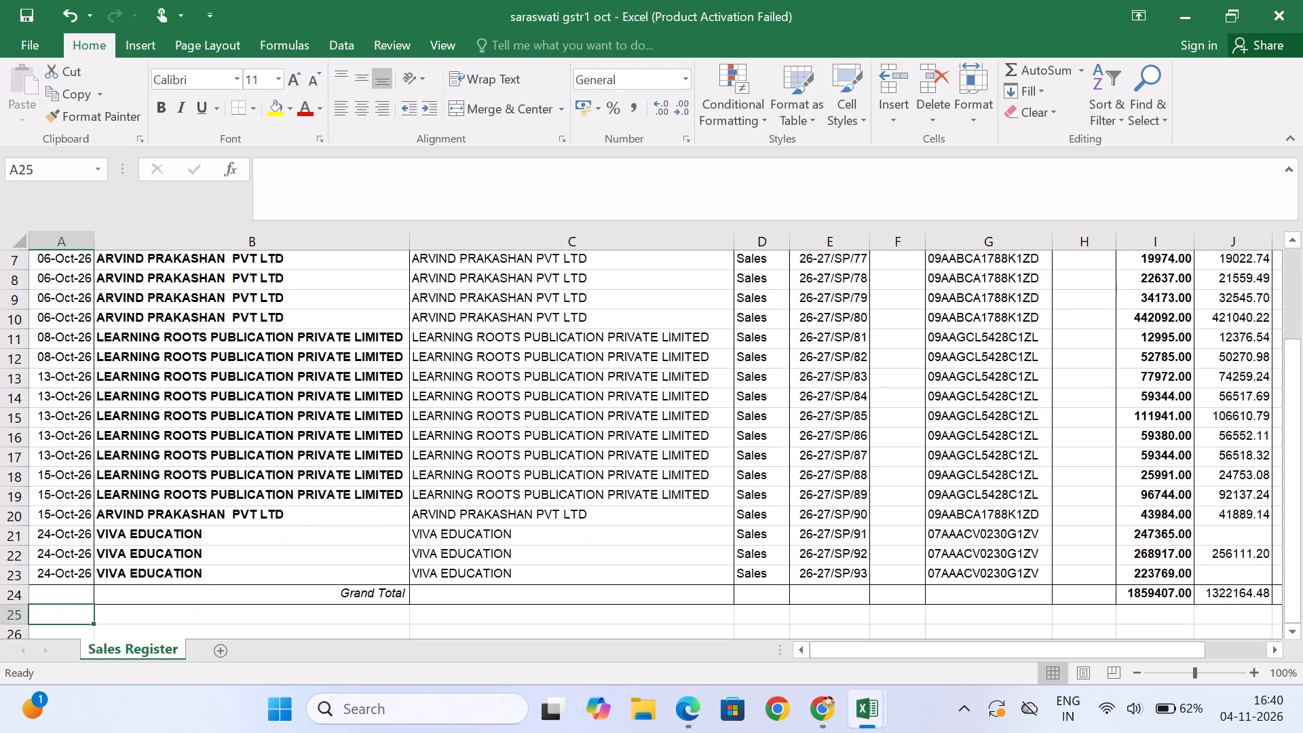
{"action": "key", "text": "Up"}
{"action": "key", "text": "Up"}
{"action": "key", "text": "alt+Tab"}
{"action": "key", "text": "Up"}
{"action": "key", "text": "Down"}
{"action": "type", "text": "25"}
{"action": "key", "text": "BackSpace"}
{"action": "key", "text": "4"}
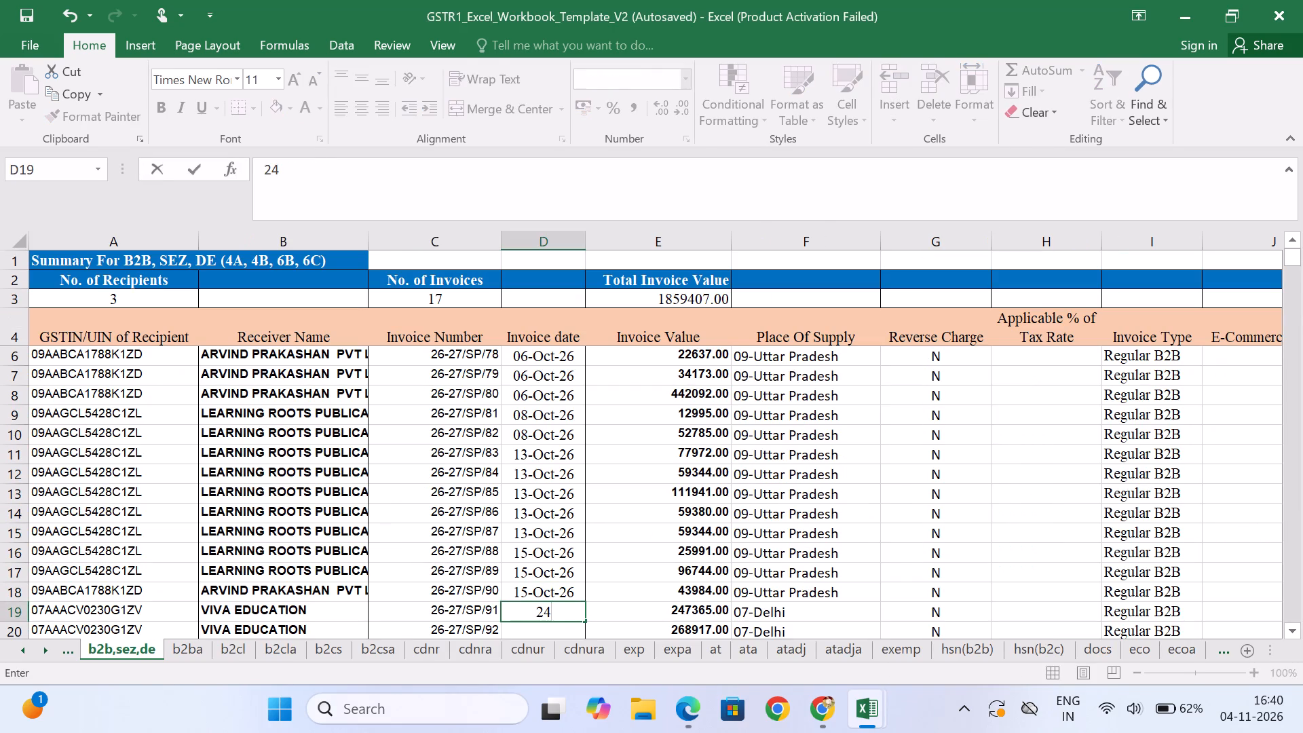
{"action": "type", "text": "-102-56"}
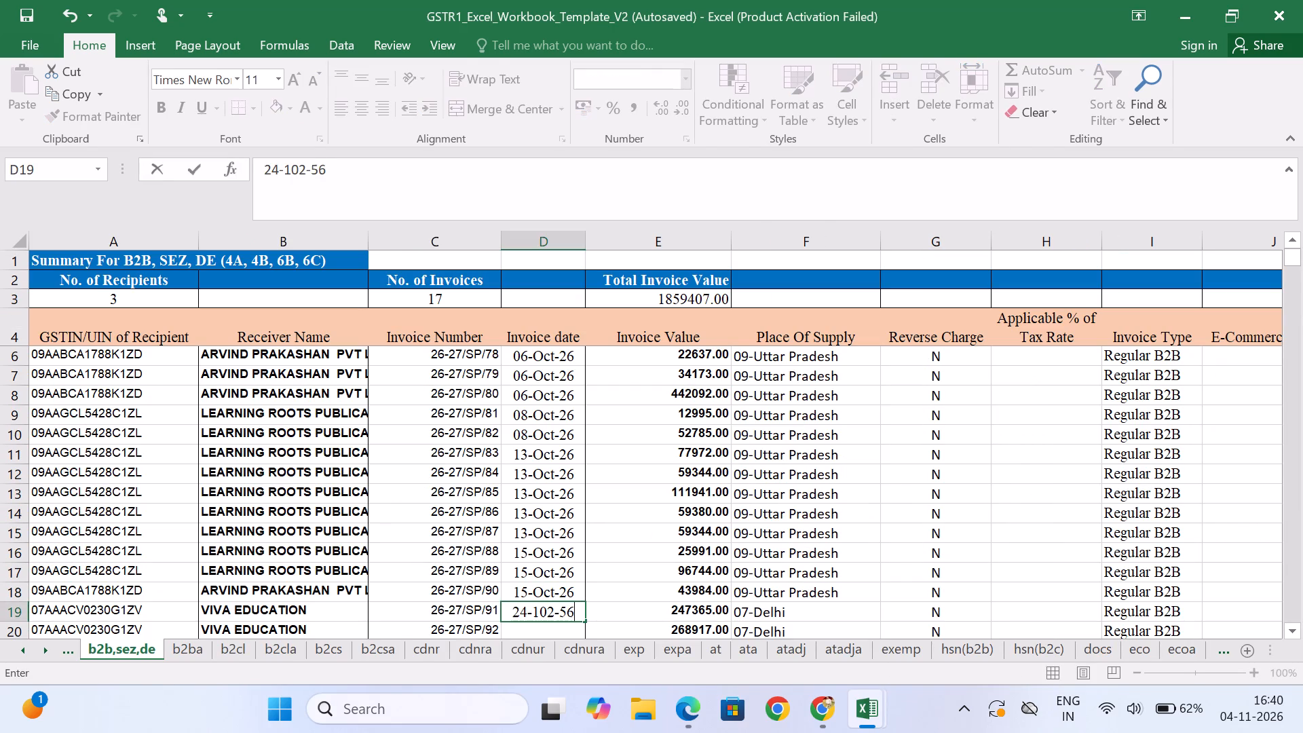
{"action": "key", "text": "BackSpace"}
{"action": "key", "text": "BackSpace"}
{"action": "key", "text": "BackSpace"}
{"action": "key", "text": "BackSpace"}
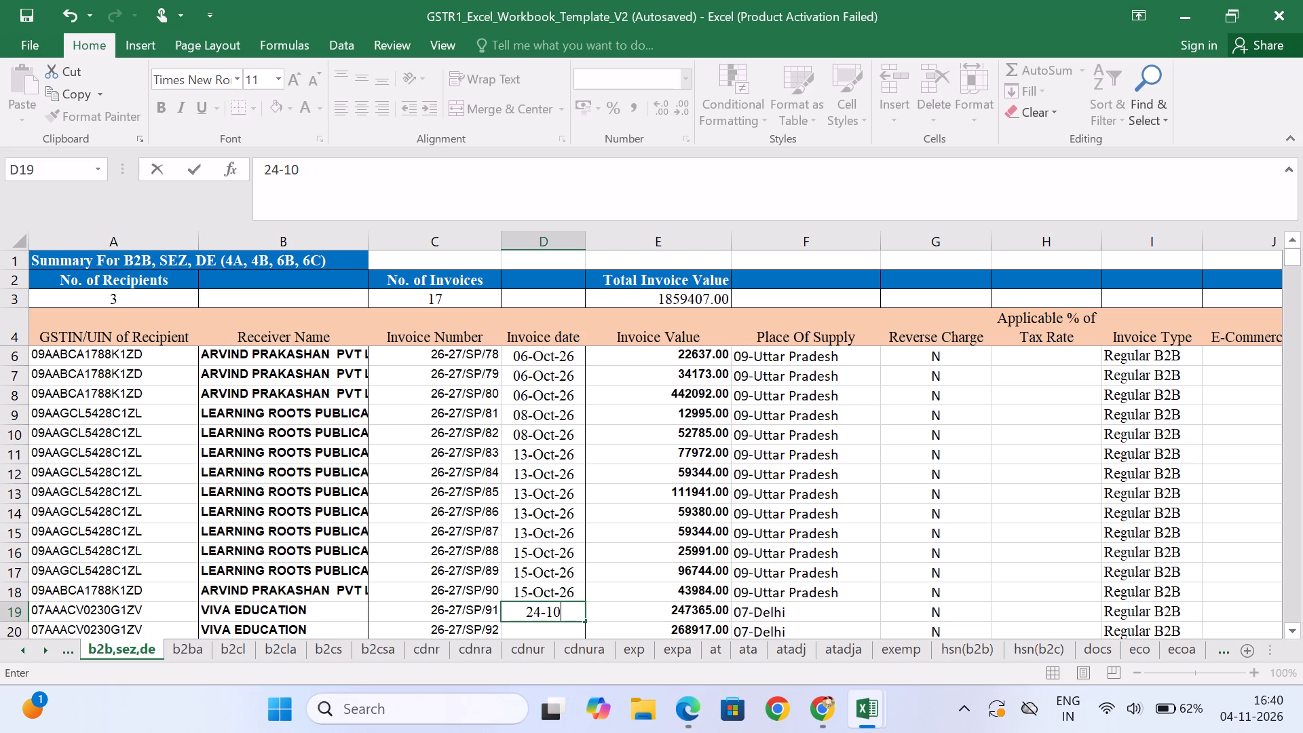
{"action": "type", "text": "-26"}
{"action": "key", "text": "Return"}
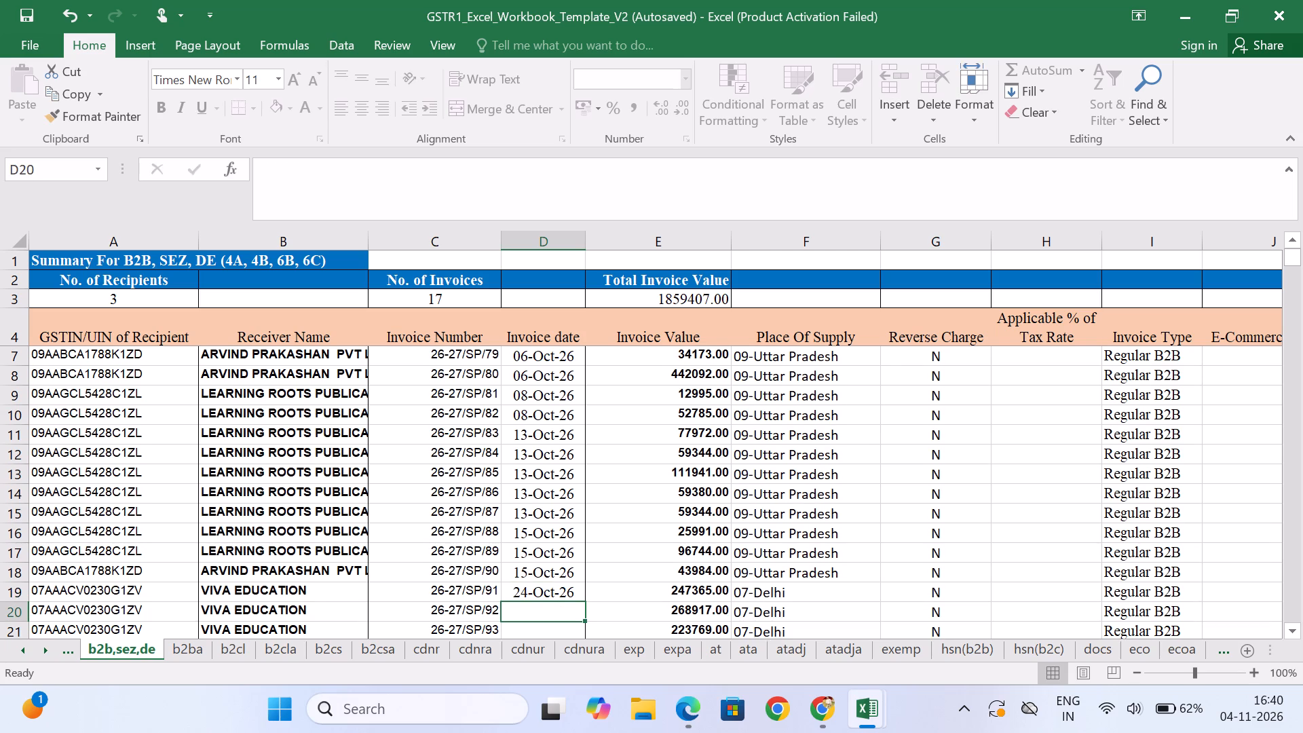
Fill the 24-Oct-26 date from D19 down to D21 for the remaining Viva Education invoices 26-27/SP/92 and 26-27/SP/93.
{"action": "key", "text": "Down"}
{"action": "key", "text": "Down"}
{"action": "key", "text": "Up"}
{"action": "key", "text": "Up"}
{"action": "key", "text": "Up"}
{"action": "key", "text": "shift+Down"}
{"action": "key", "text": "shift+Down"}
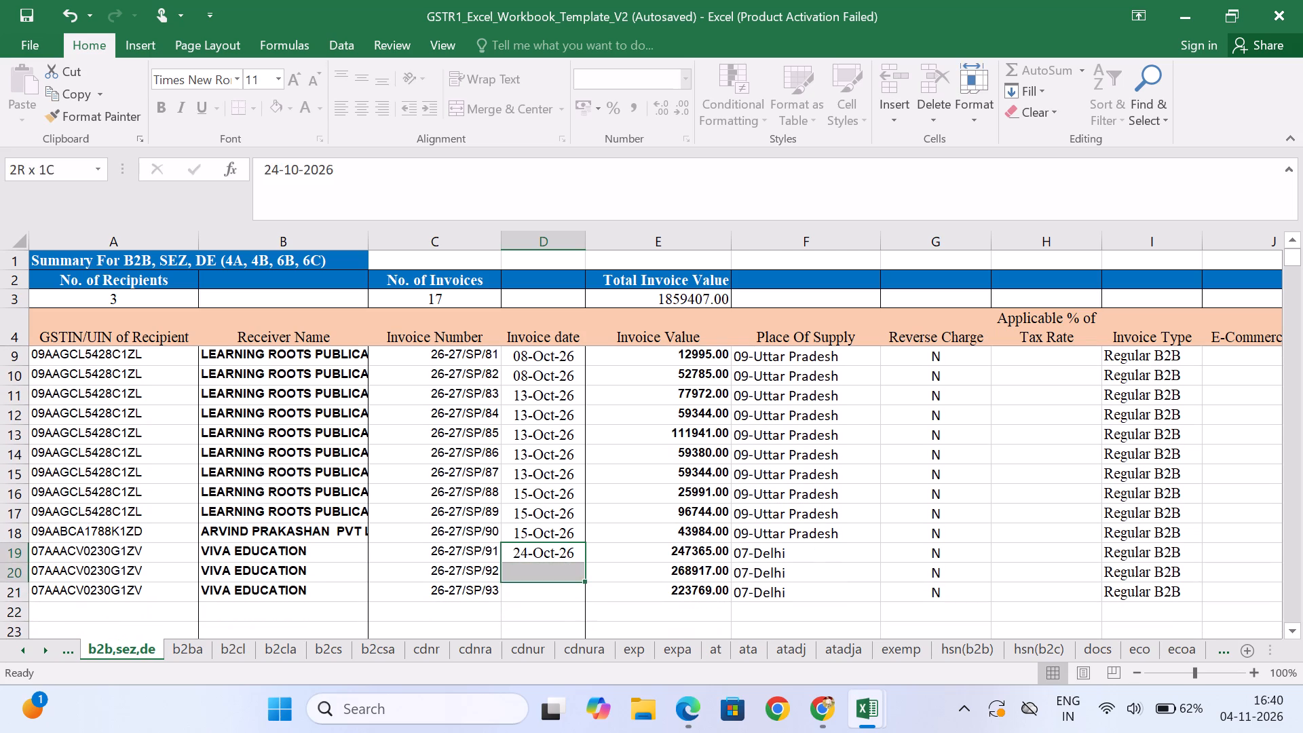
{"action": "key", "text": "ctrl+d"}
{"action": "key", "text": "Down"}
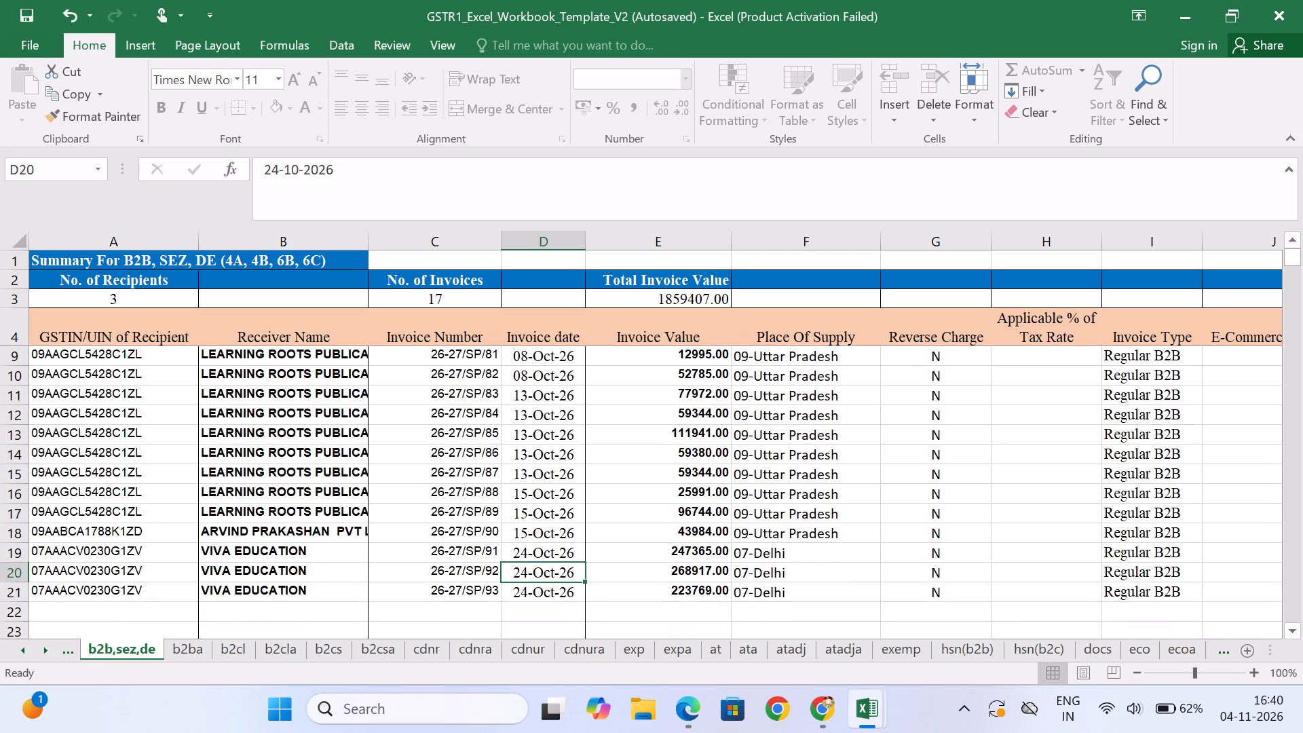
Save the GSTR-1 template workbook with the completed invoice dates.
{"action": "key", "text": "ctrl+s"}
{"action": "key", "text": "ctrl+s"}
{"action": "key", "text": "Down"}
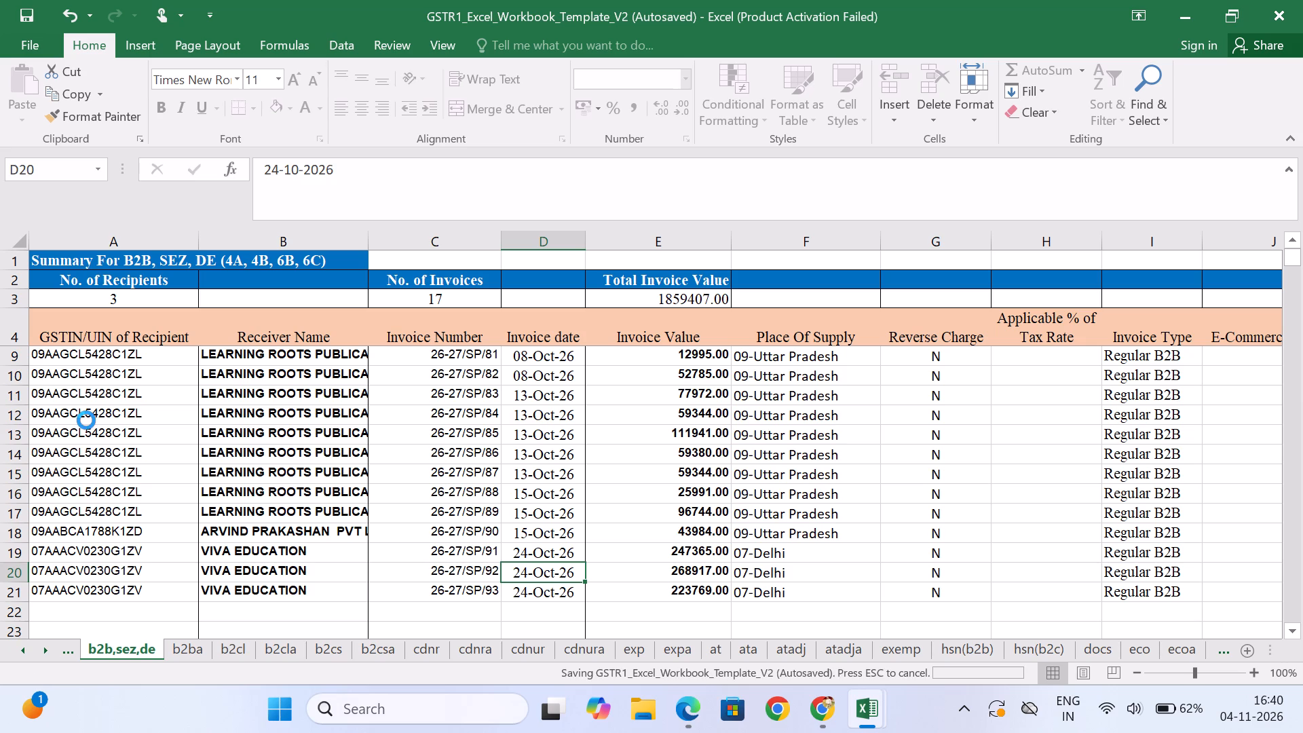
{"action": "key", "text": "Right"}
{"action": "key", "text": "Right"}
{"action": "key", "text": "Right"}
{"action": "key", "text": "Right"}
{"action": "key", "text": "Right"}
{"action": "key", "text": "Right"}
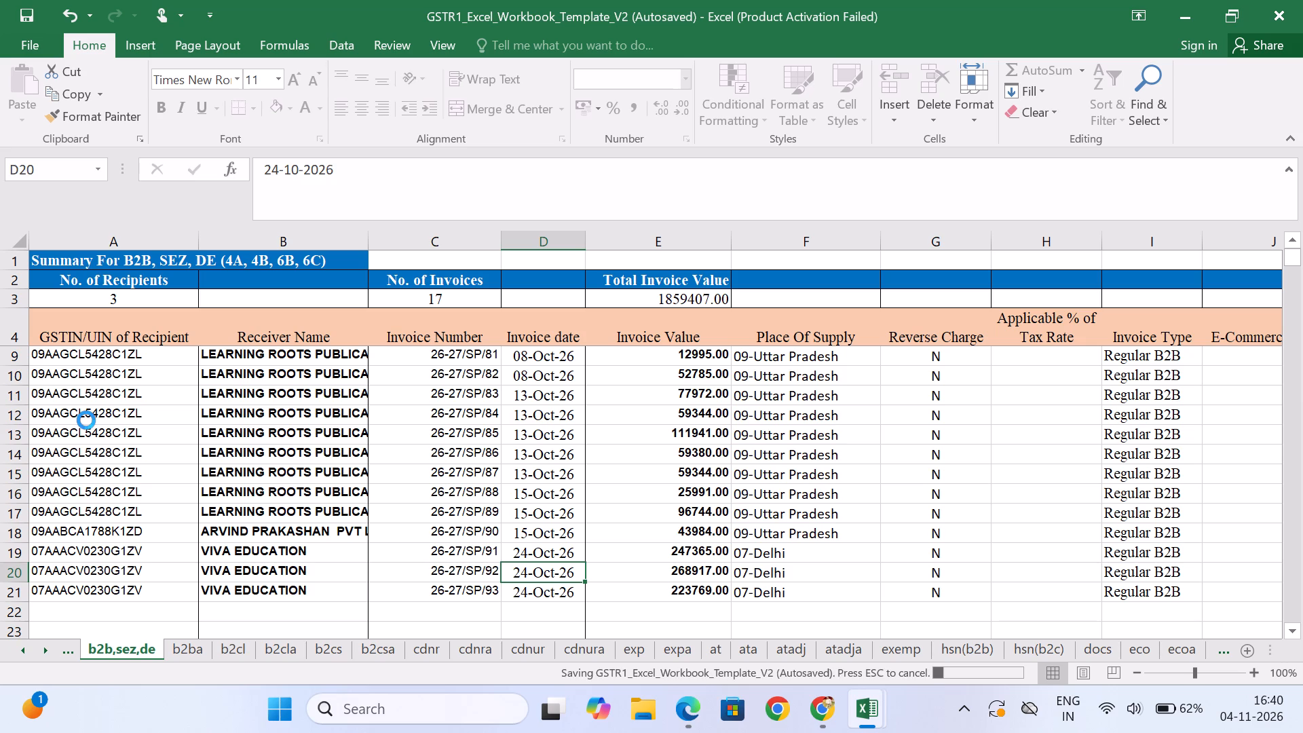
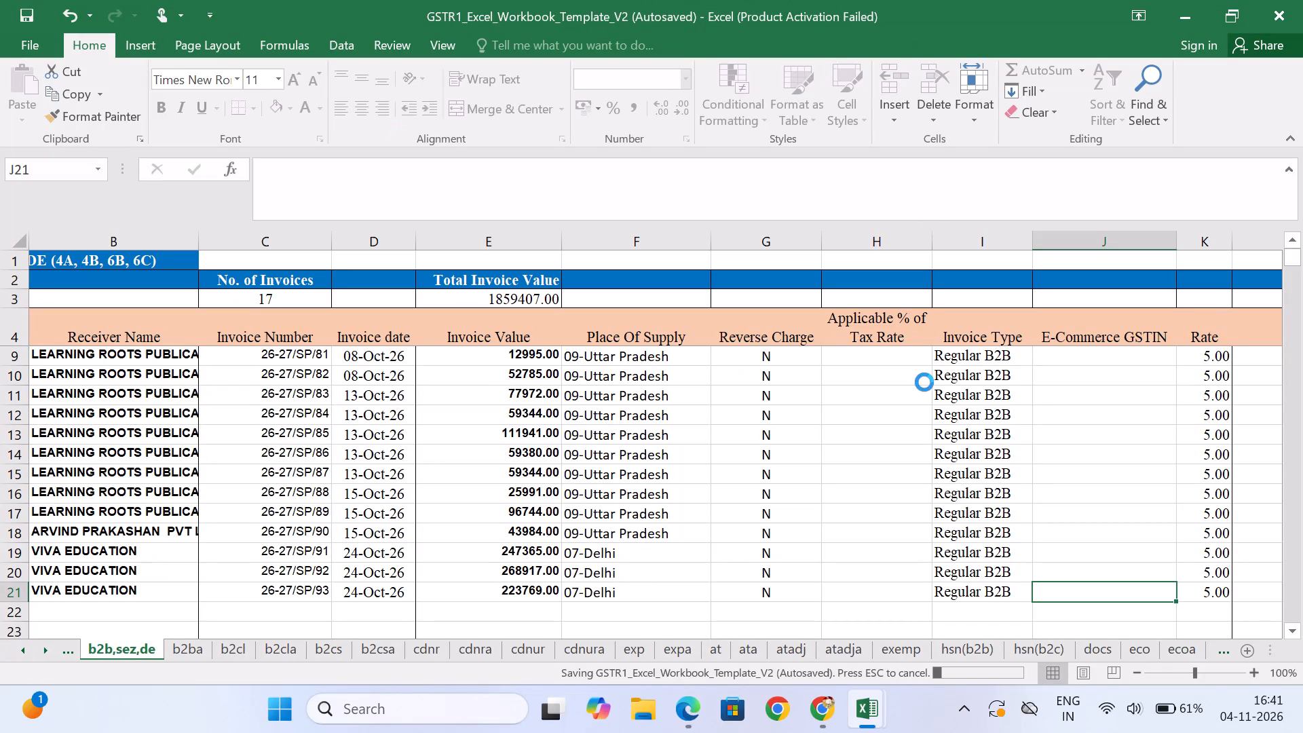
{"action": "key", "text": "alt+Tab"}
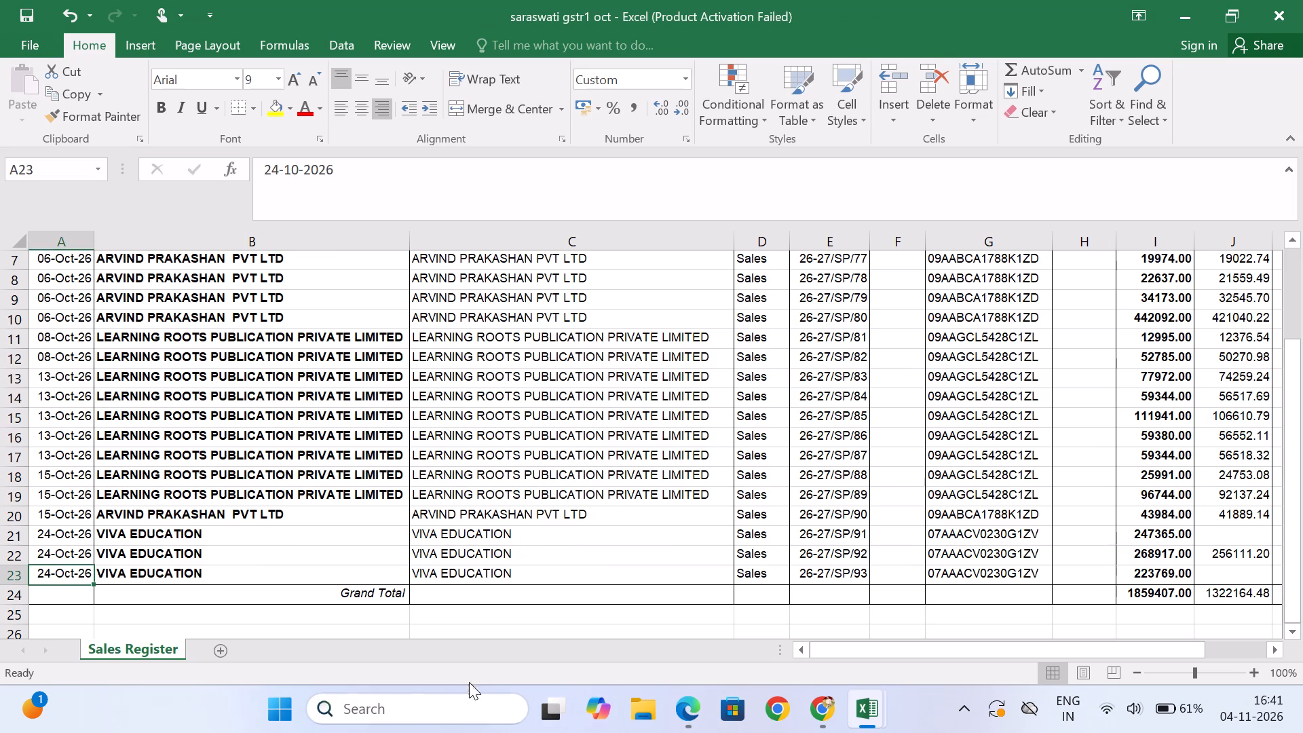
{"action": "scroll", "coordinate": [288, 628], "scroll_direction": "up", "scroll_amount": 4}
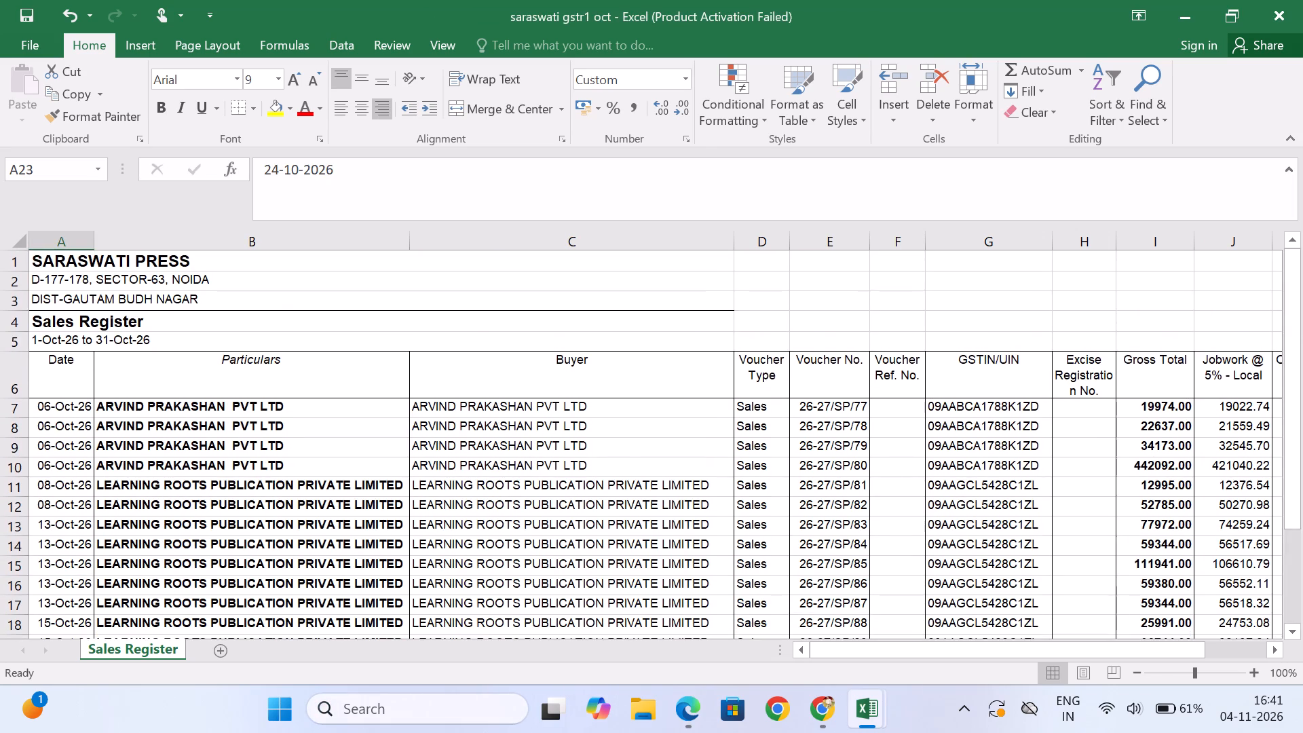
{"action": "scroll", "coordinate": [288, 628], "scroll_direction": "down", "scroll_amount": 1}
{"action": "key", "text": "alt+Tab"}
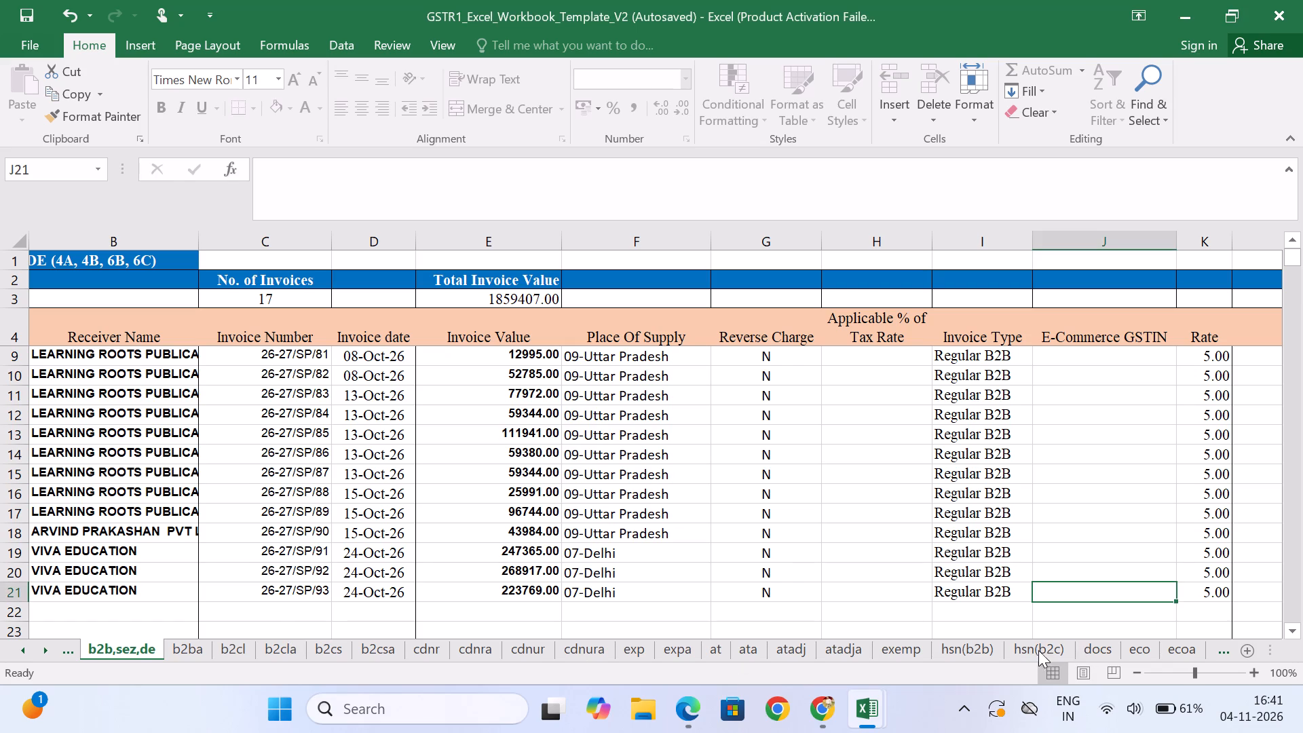
On the docs sheet, set the Nature of Document in A5 to "Invoices for outward supply".
{"action": "left_click", "coordinate": [1094, 643]}
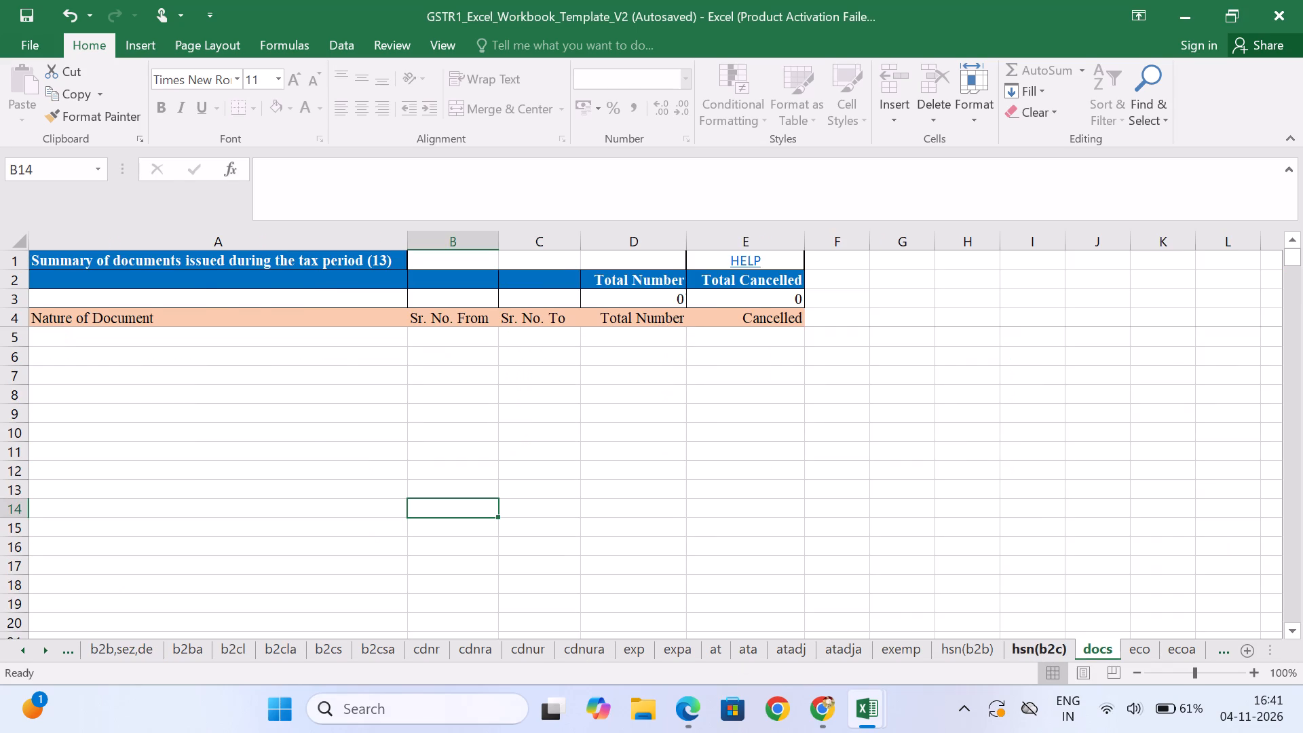
{"action": "left_click", "coordinate": [170, 336]}
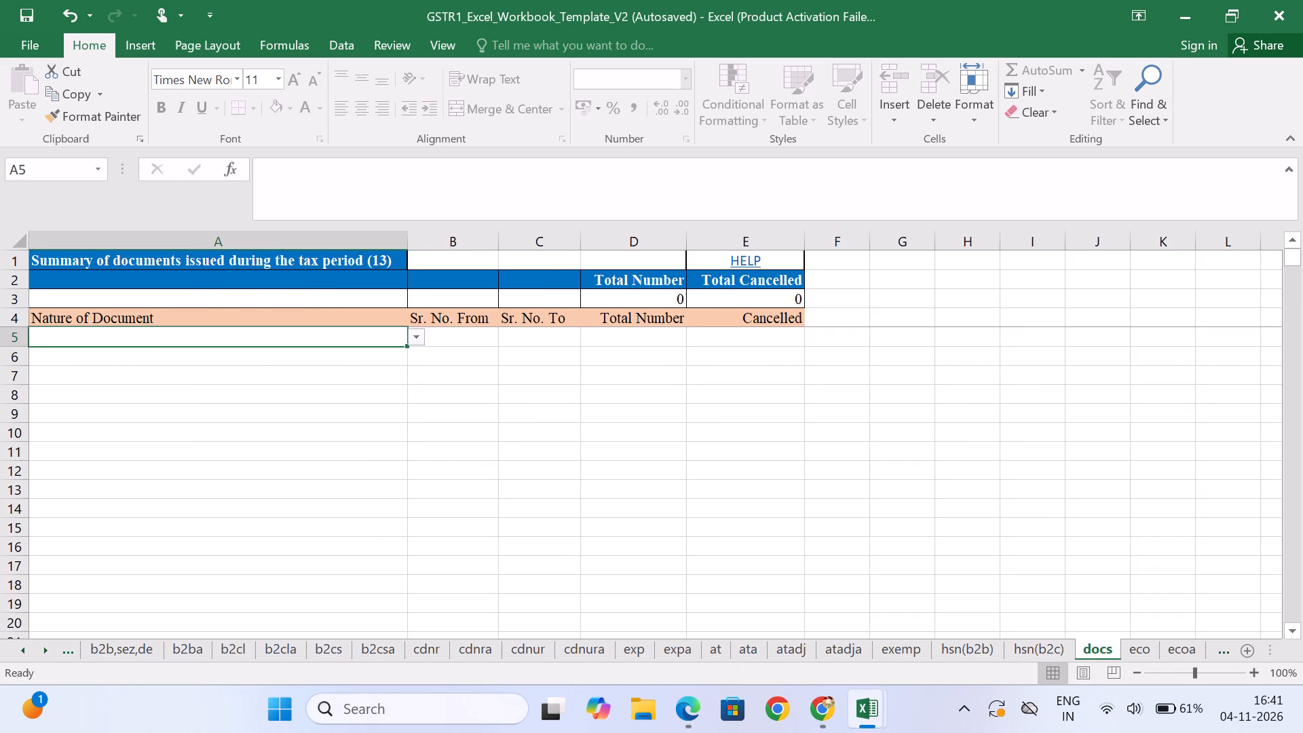
{"action": "left_click", "coordinate": [419, 332]}
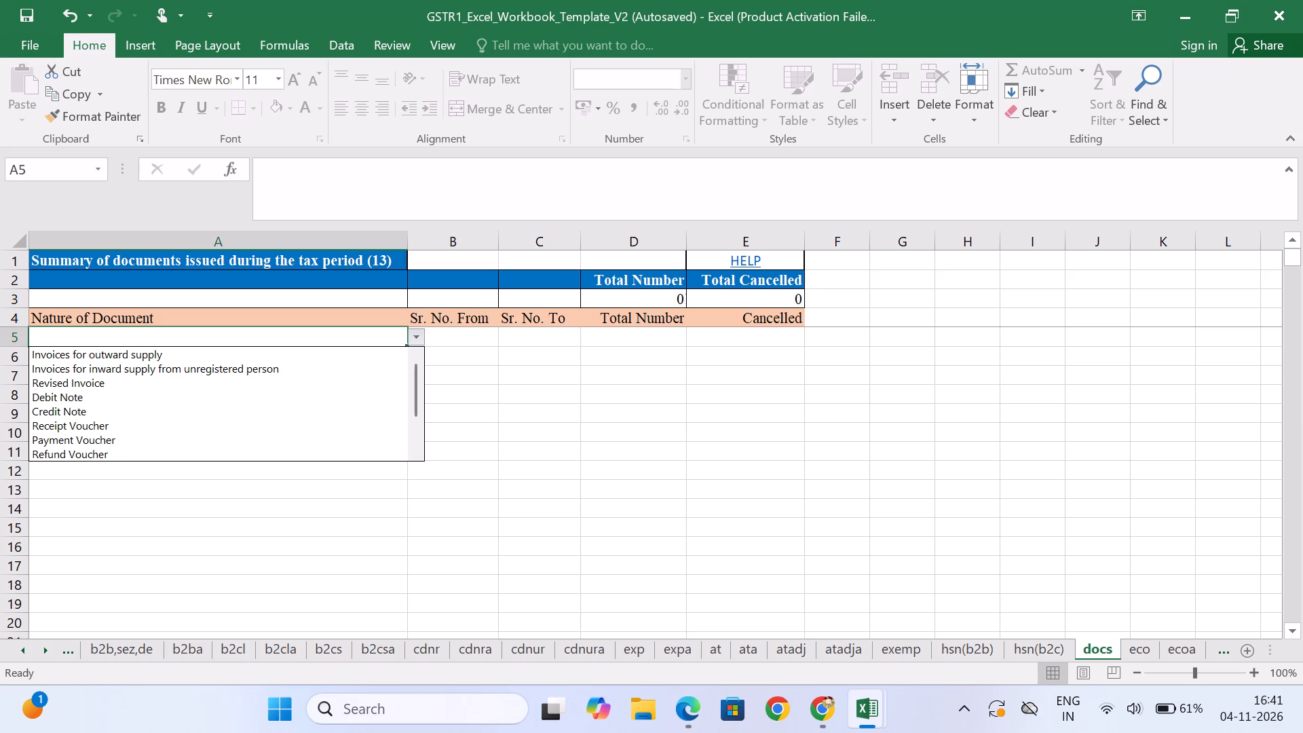
{"action": "left_click", "coordinate": [347, 358]}
Copy the first voucher number, 26-27/SP/77, from the sales register into Sr. No. From cell B5 of the docs sheet.
{"action": "left_click", "coordinate": [462, 345]}
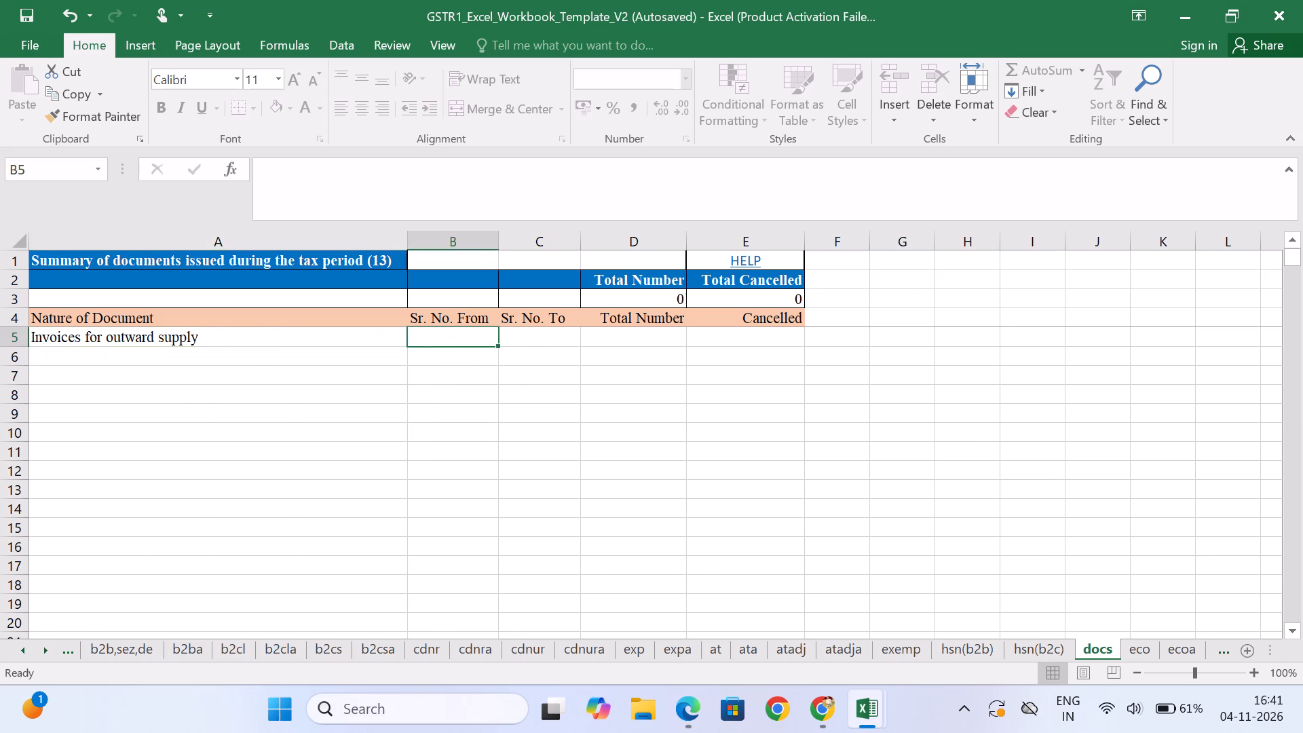
{"action": "key", "text": "alt+Tab"}
{"action": "key", "text": "alt+Tab"}
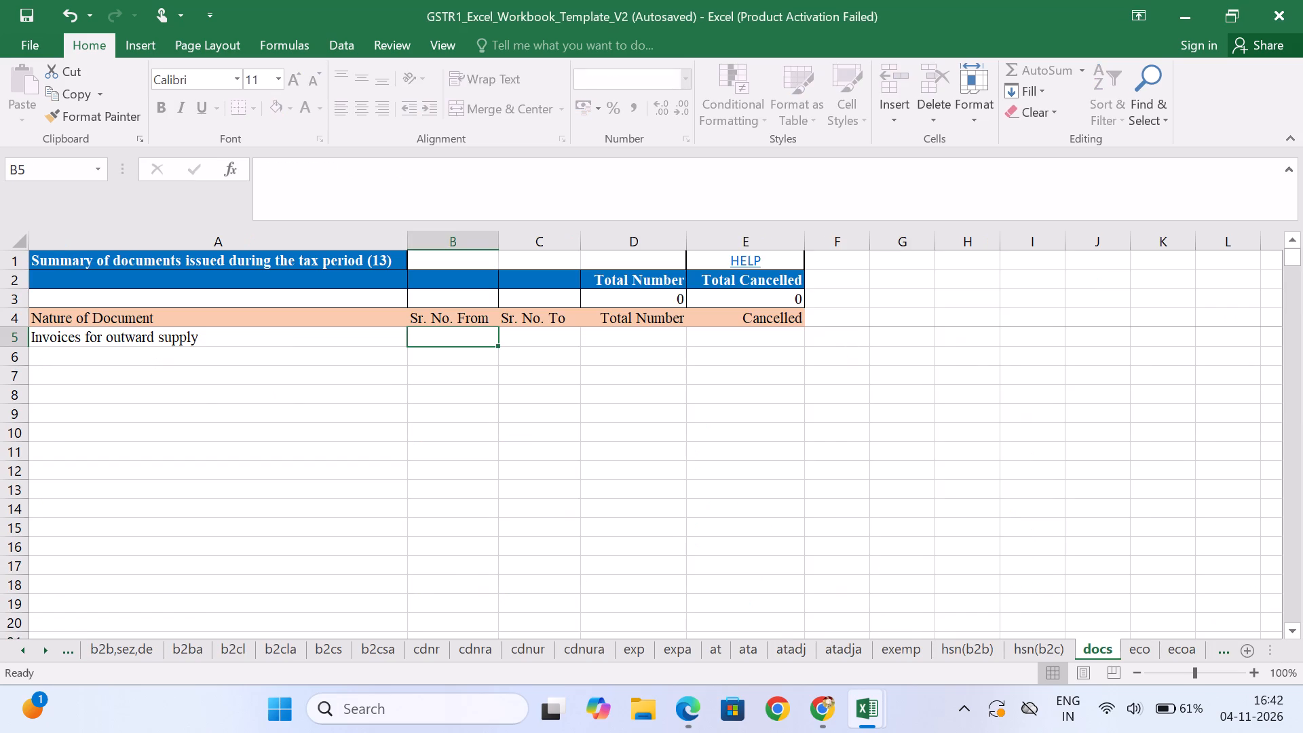
{"action": "key", "text": "alt+Tab"}
{"action": "left_click", "coordinate": [837, 335]}
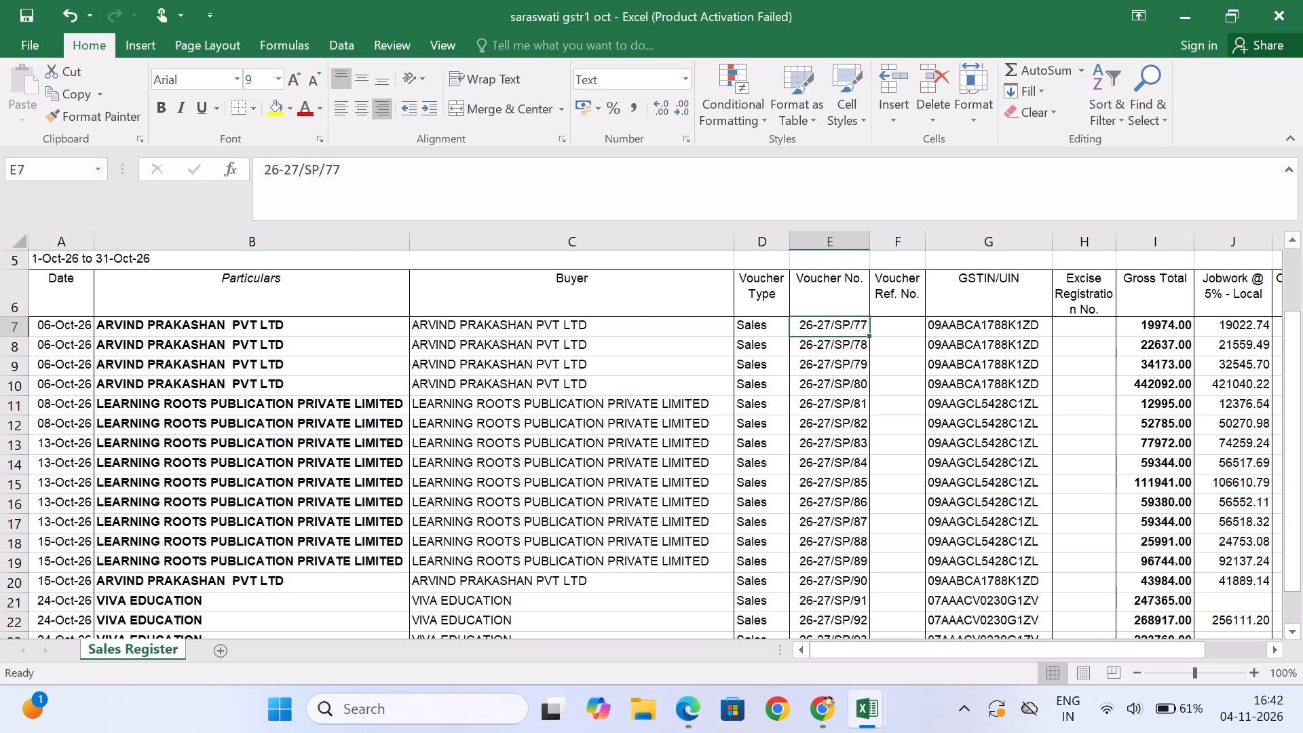
{"action": "key", "text": "ctrl+c"}
{"action": "key", "text": "alt+Tab"}
{"action": "key", "text": "ctrl+v"}
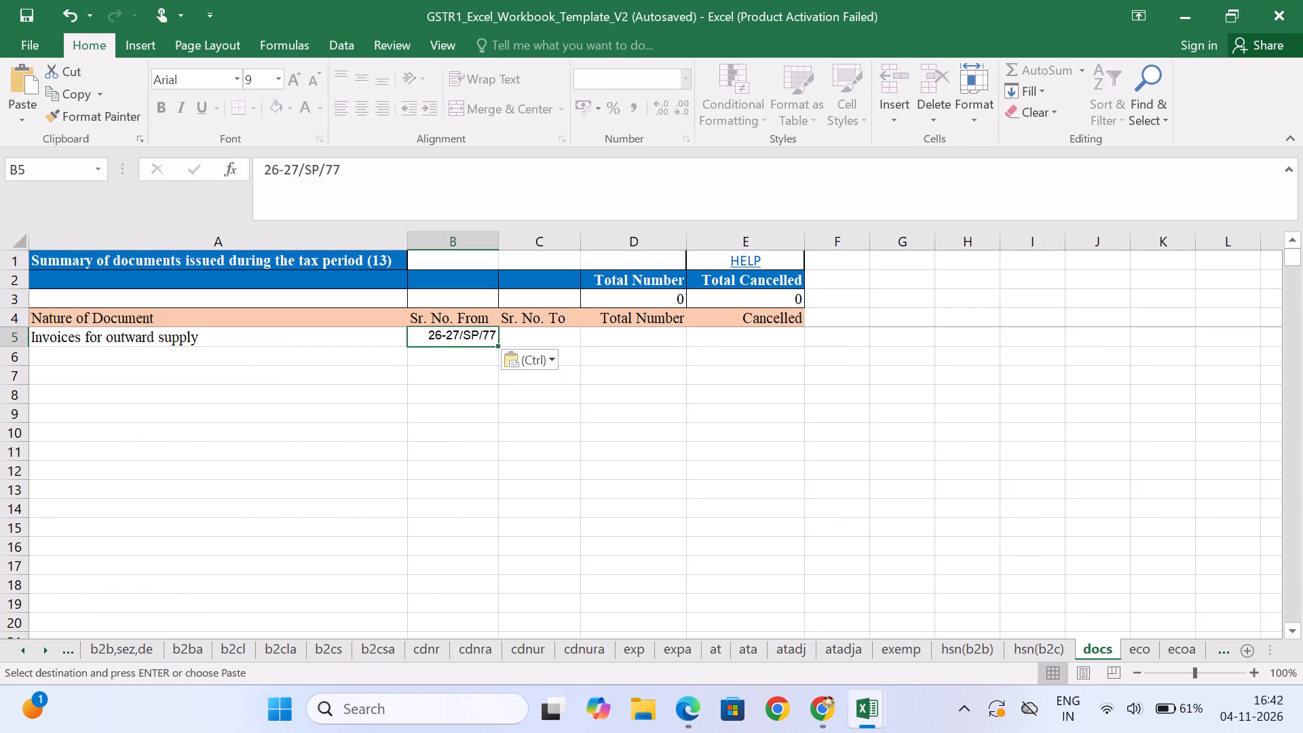
Copy the last voucher number, 26-27/SP/93, from the sales register into Sr. No. To cell C5.
{"action": "key", "text": "Tab"}
{"action": "key", "text": "alt+Tab"}
{"action": "key", "text": "ctrl+Down"}
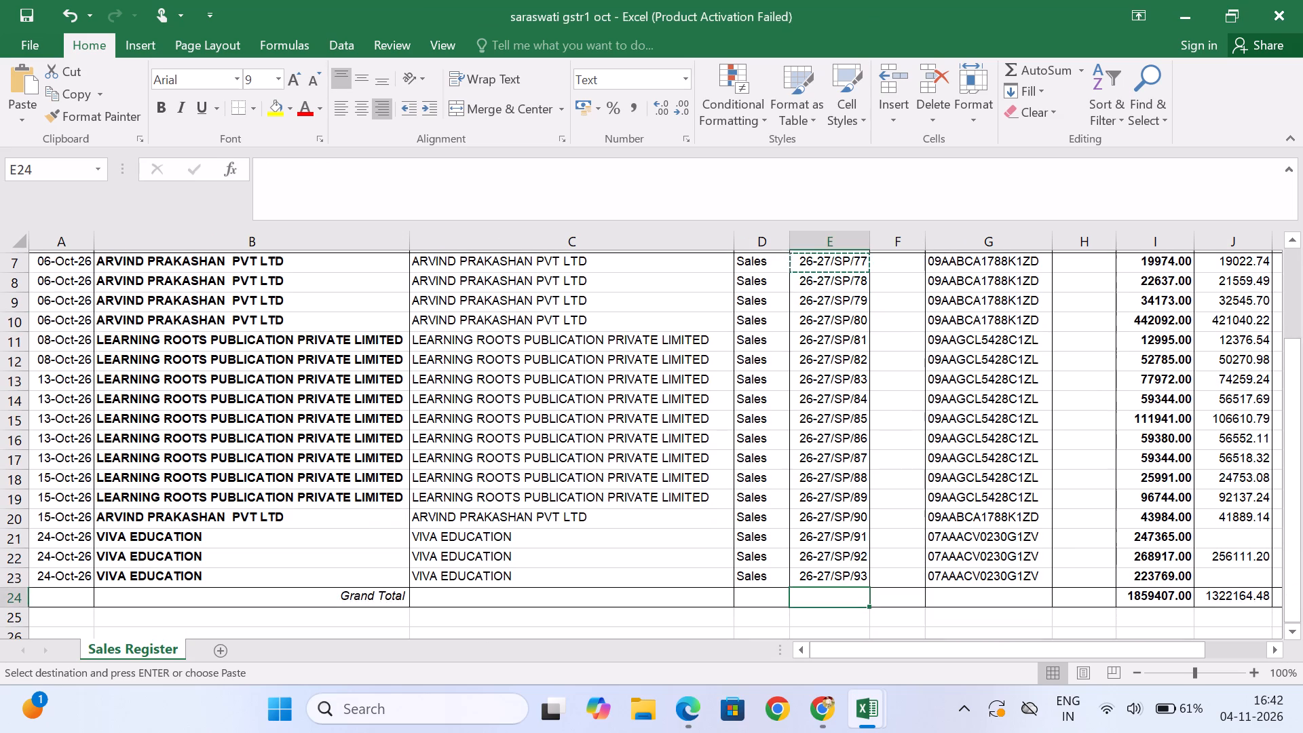
{"action": "key", "text": "Up"}
{"action": "key", "text": "ctrl+c"}
{"action": "key", "text": "alt+Tab"}
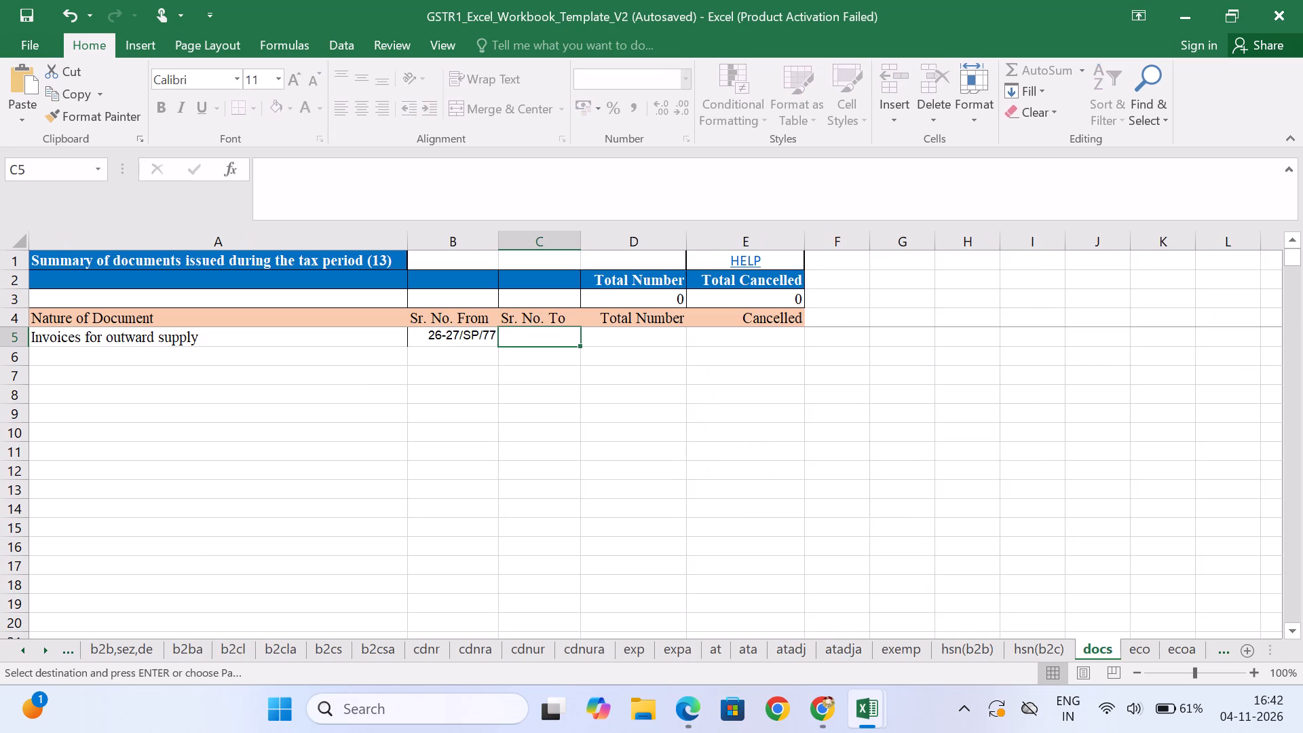
{"action": "key", "text": "ctrl+v"}
Count the vouchers in the sales register's Voucher No. column and enter 17 as Total Number and 0 as Cancelled in row 5.
{"action": "key", "text": "Right"}
{"action": "key", "text": "alt+Tab"}
{"action": "key", "text": "Up"}
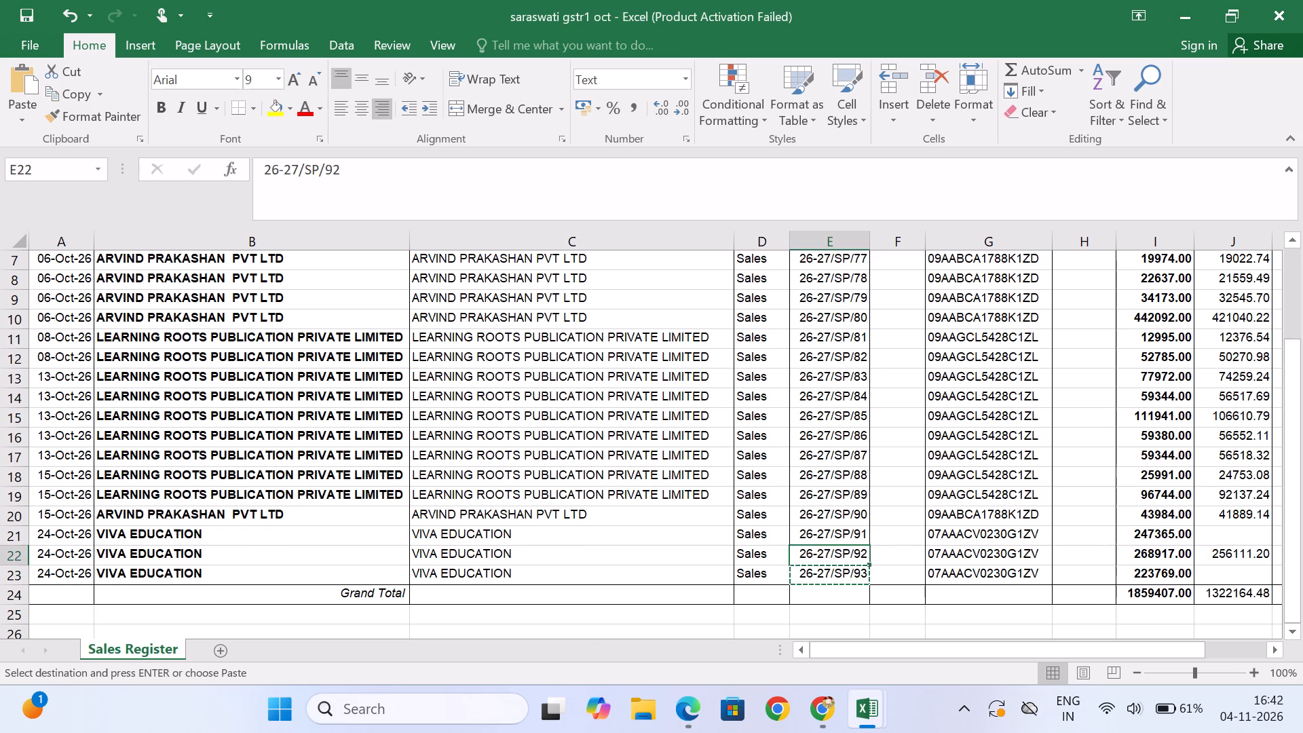
{"action": "key", "text": "ctrl+Up"}
{"action": "key", "text": "Down"}
{"action": "key", "text": "Down"}
{"action": "key", "text": "Up"}
{"action": "key", "text": "ctrl+shift+Down"}
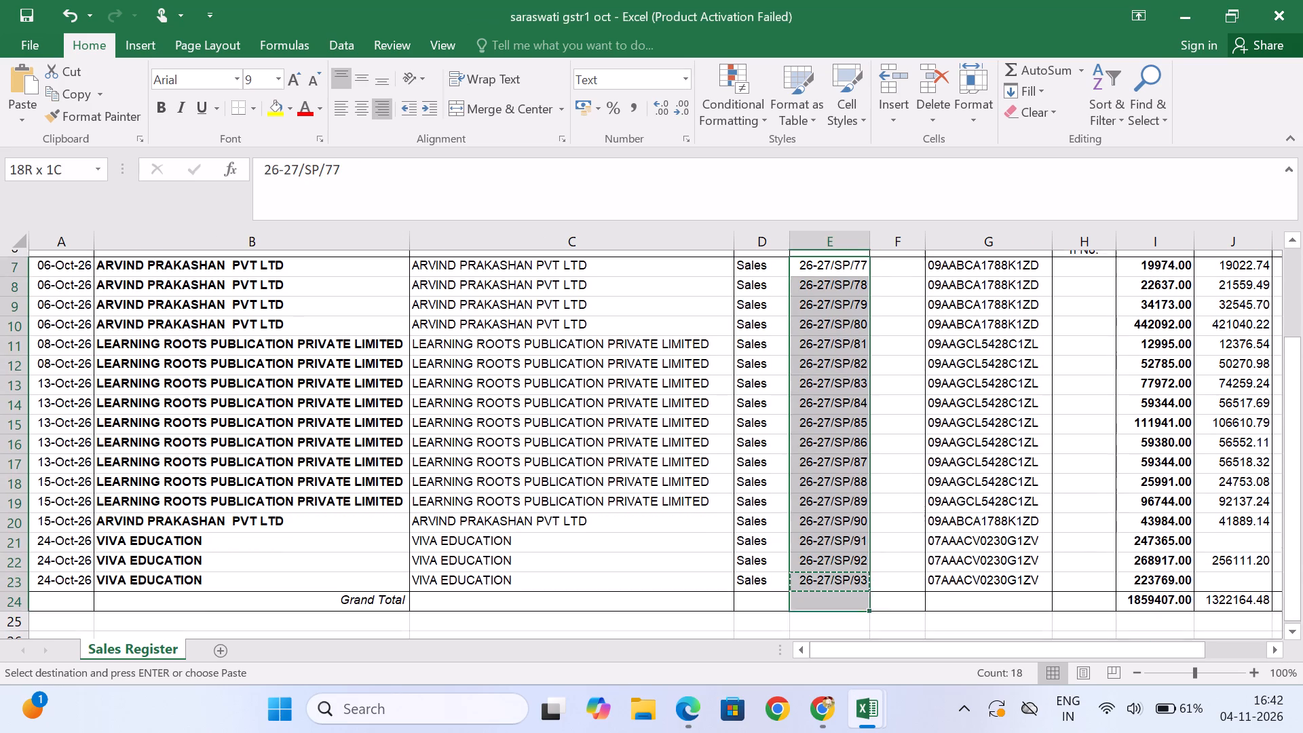
{"action": "key", "text": "shift+Up"}
{"action": "key", "text": "alt+Tab"}
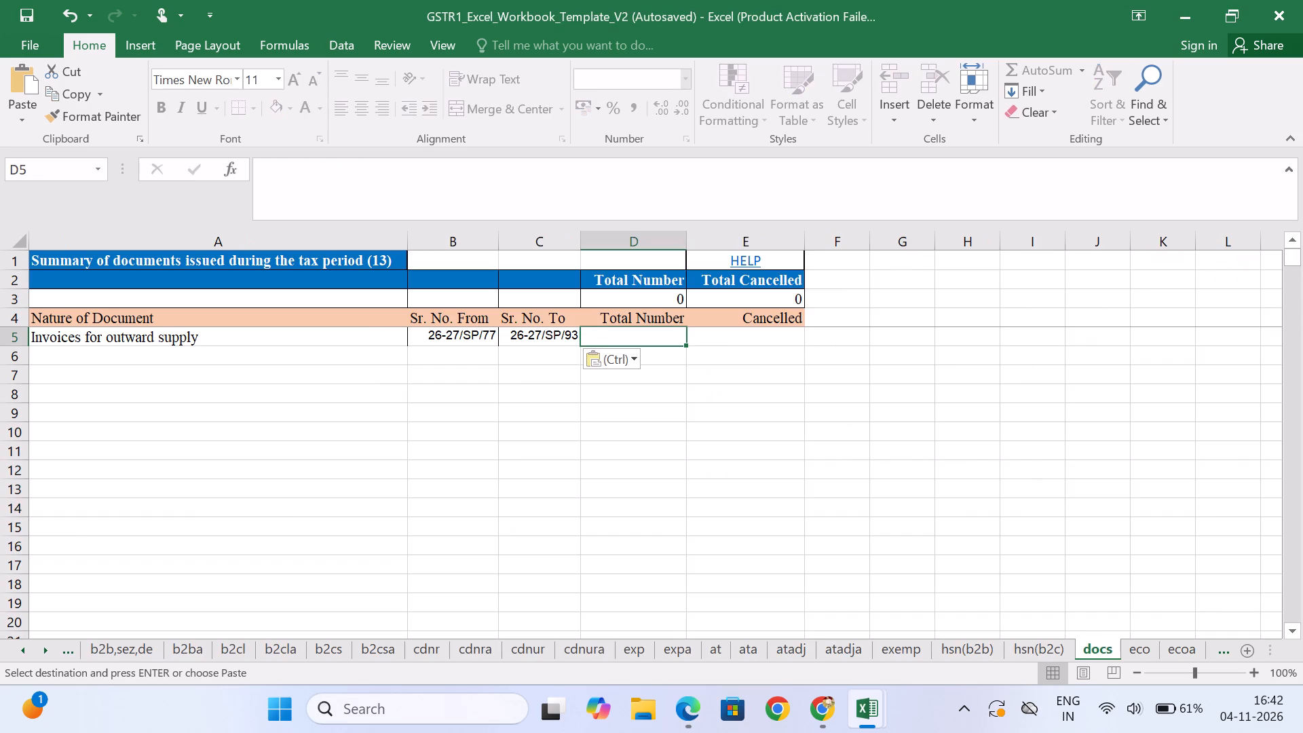
{"action": "type", "text": "17"}
{"action": "key", "text": "Tab"}
{"action": "key", "text": "0"}
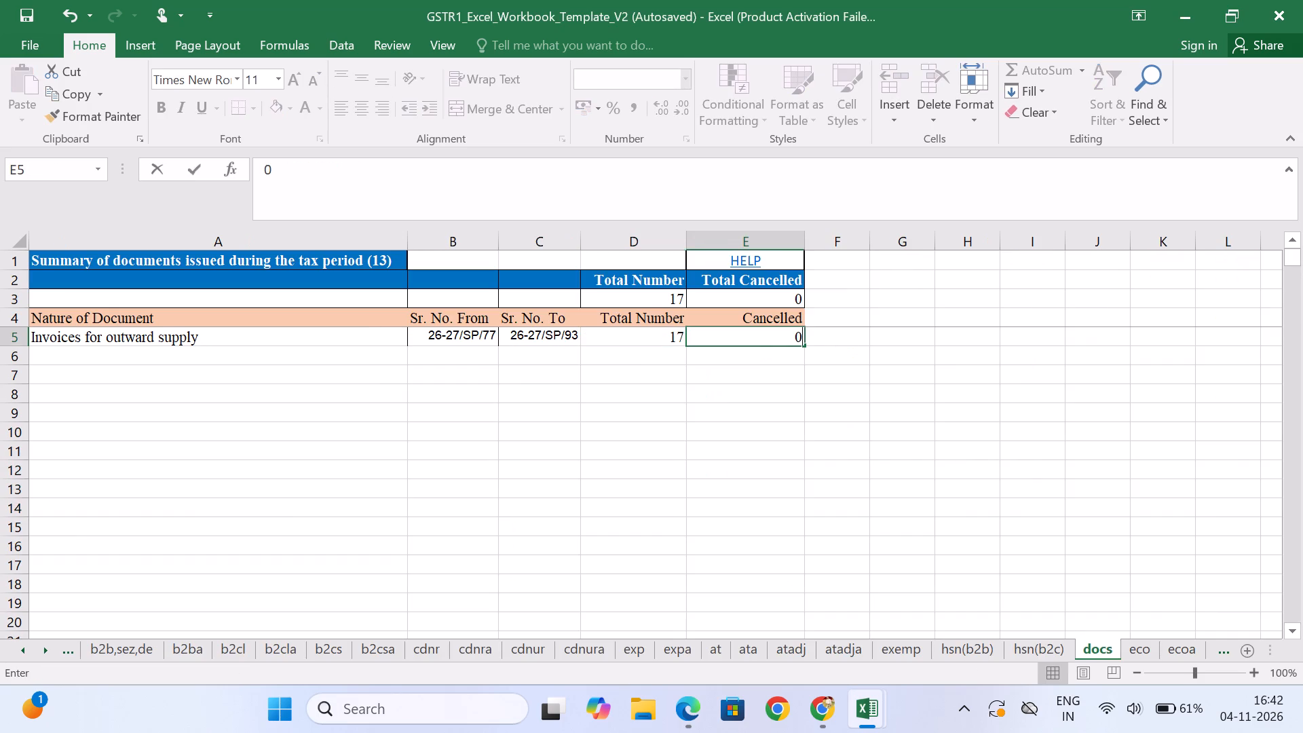
{"action": "left_click", "coordinate": [934, 444]}
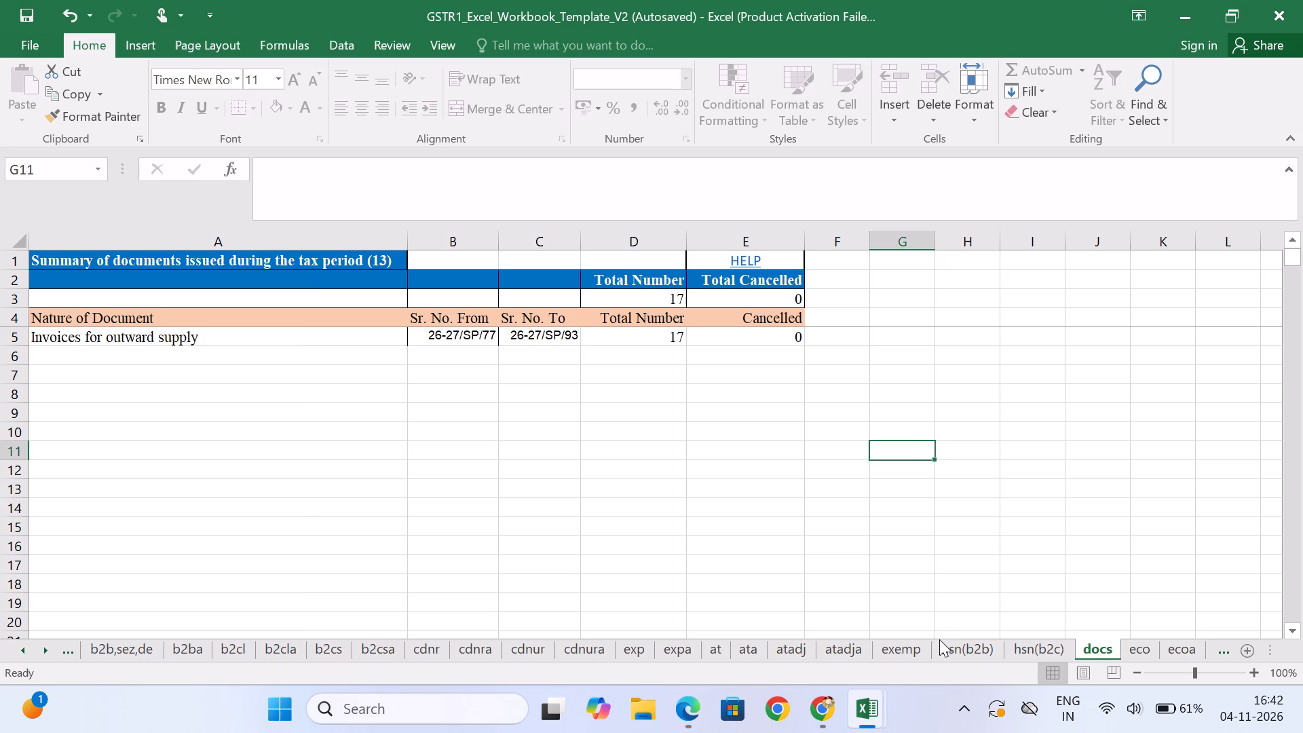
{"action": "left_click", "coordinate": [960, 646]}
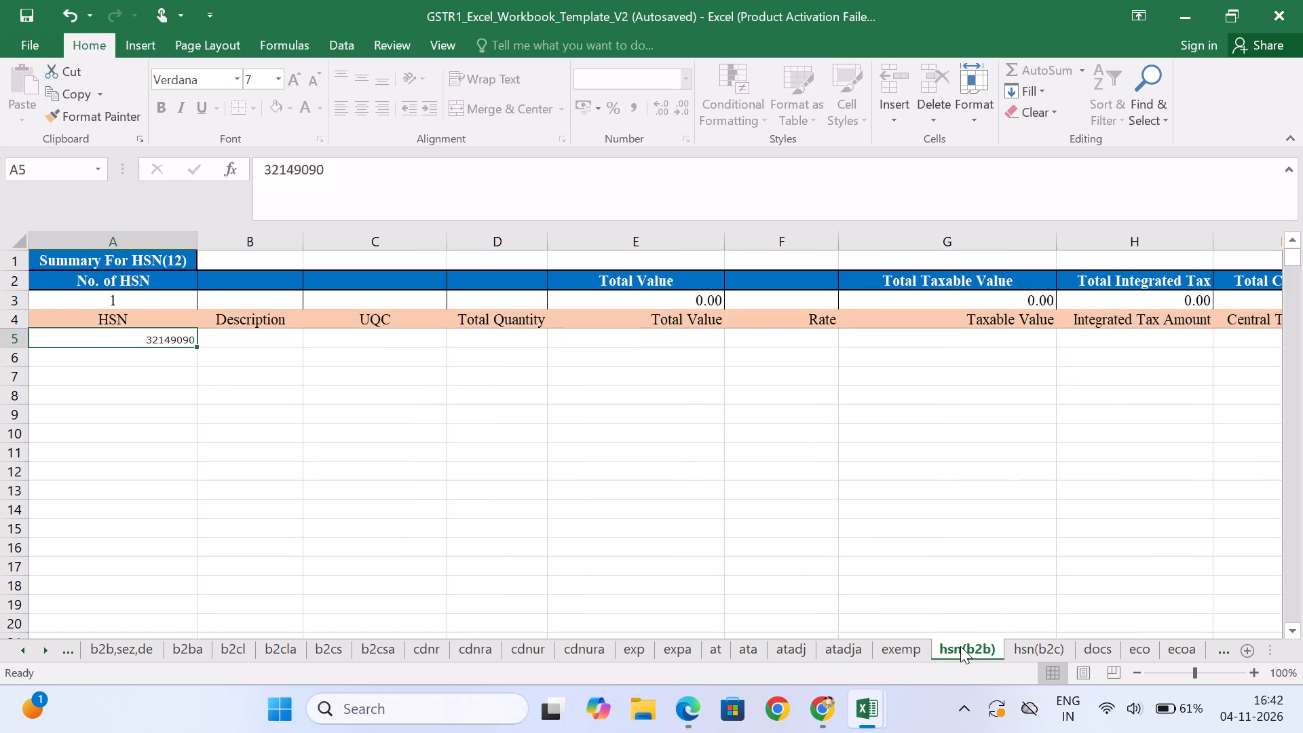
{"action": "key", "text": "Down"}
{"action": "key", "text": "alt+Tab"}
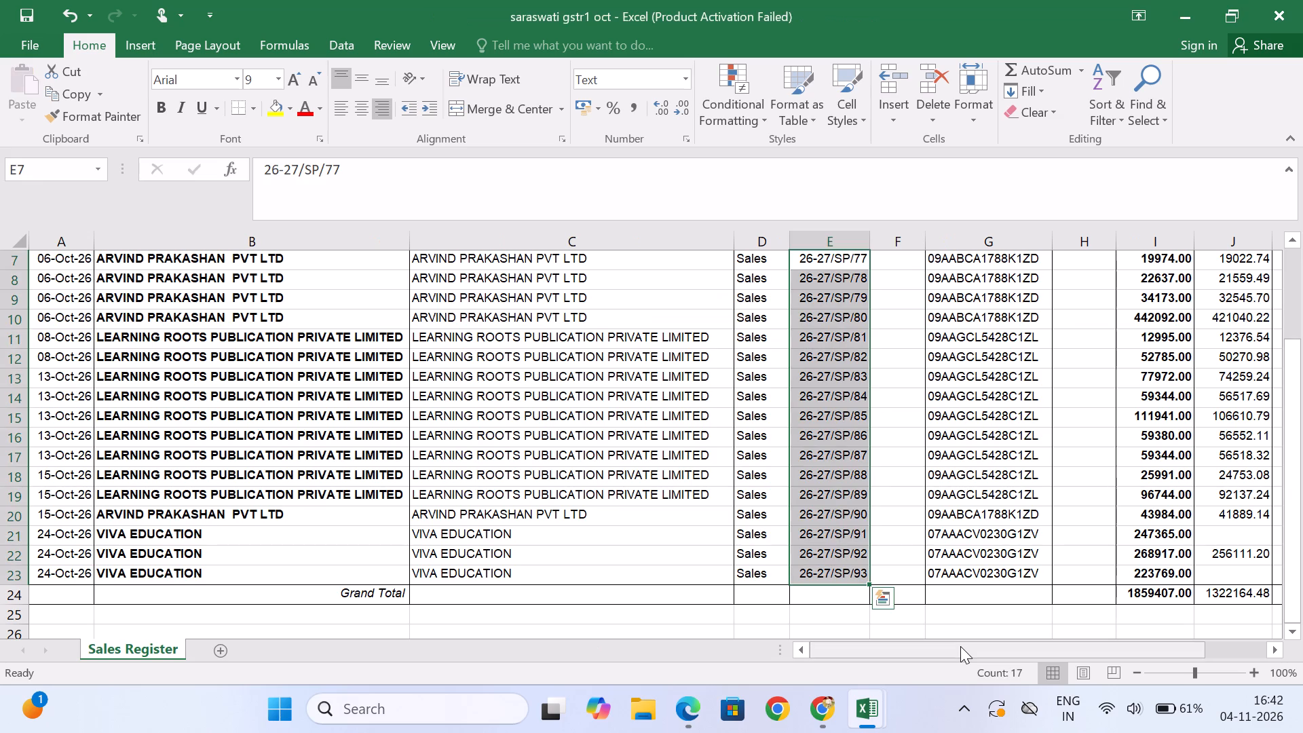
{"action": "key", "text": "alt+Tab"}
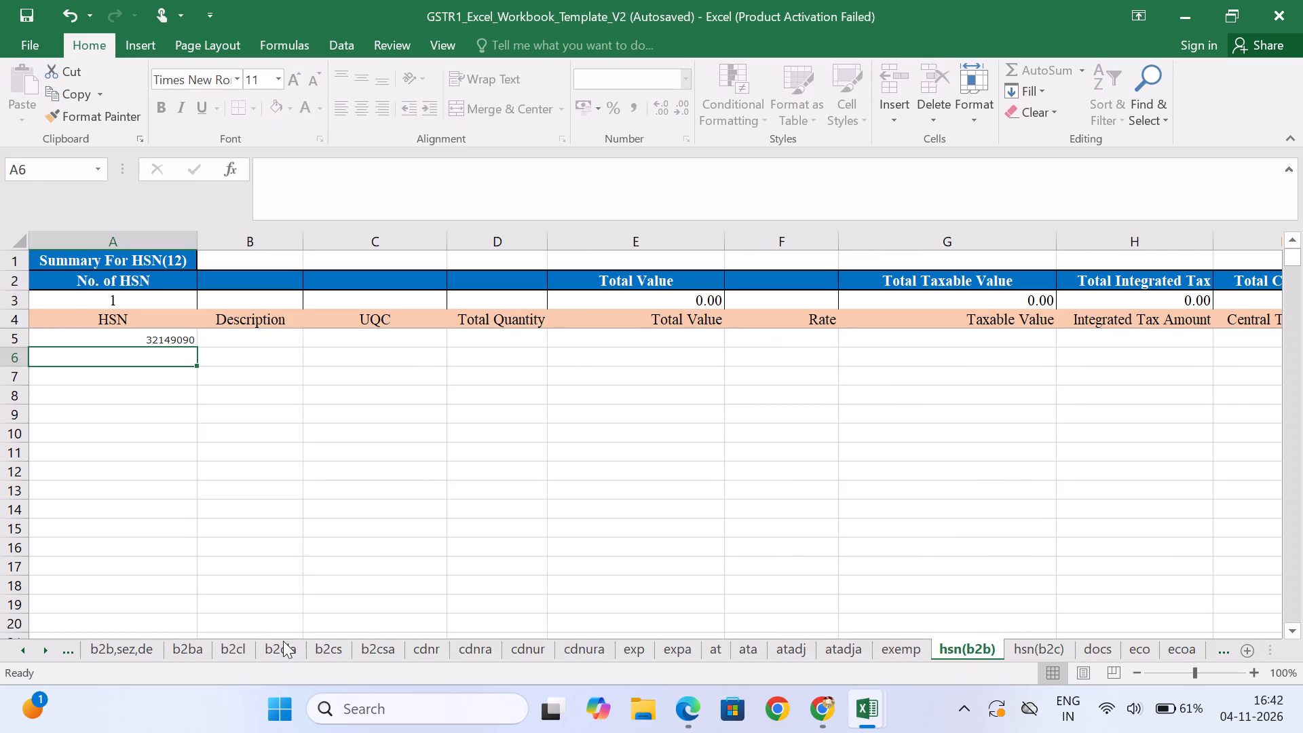
Save the GSTR-1 template workbook, return to its b2b,sez,de sheet and close it.
{"action": "key", "text": "ctrl+s"}
{"action": "left_click", "coordinate": [130, 654]}
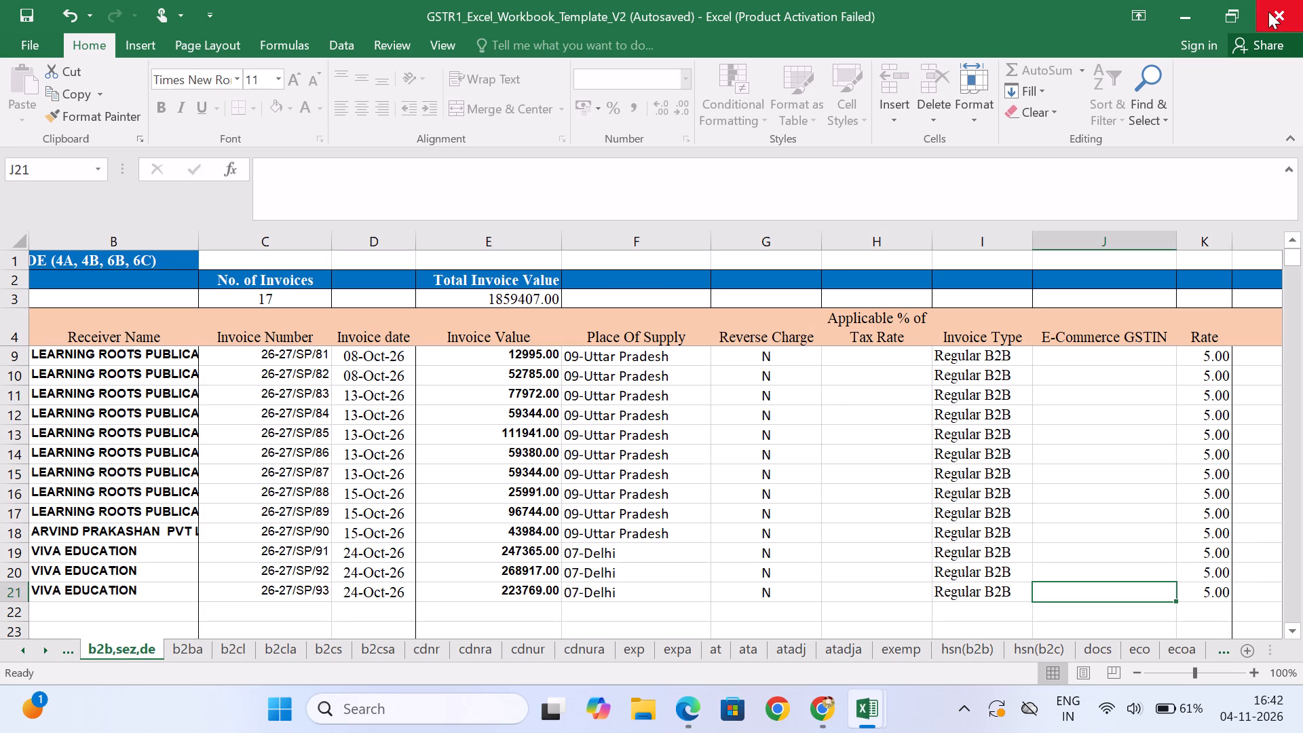
{"action": "left_click", "coordinate": [1268, 12]}
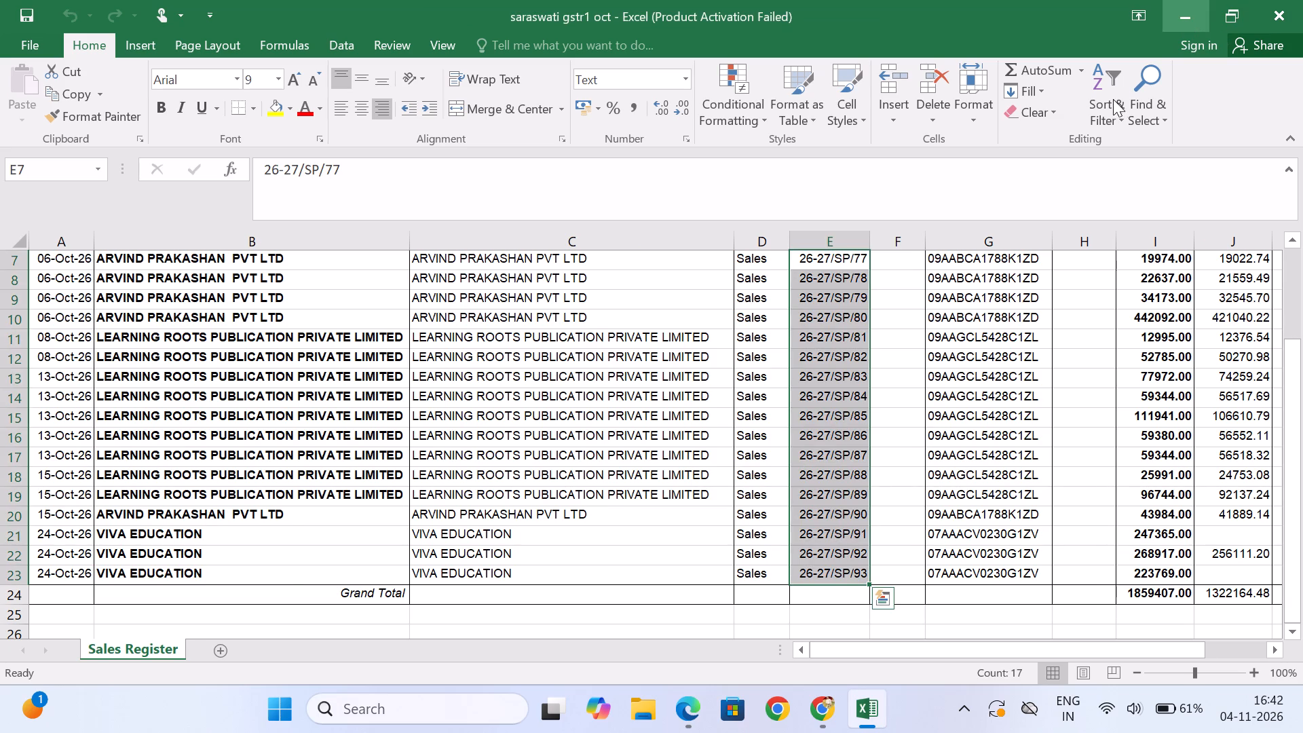
Minimise the sales register, launch the GST Offline Tool from the desktop and minimise its window while it starts.
{"action": "scroll", "coordinate": [796, 359], "scroll_direction": "up", "scroll_amount": 5}
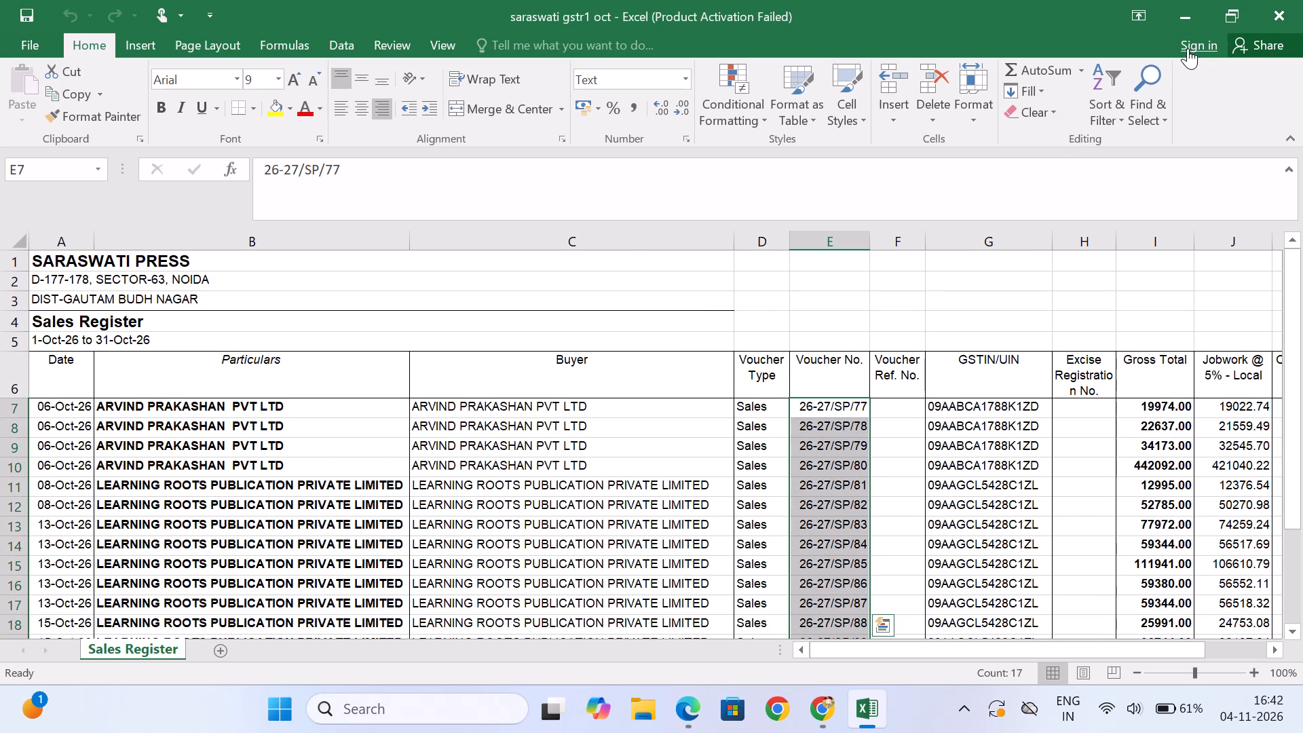
{"action": "left_click", "coordinate": [1189, 16]}
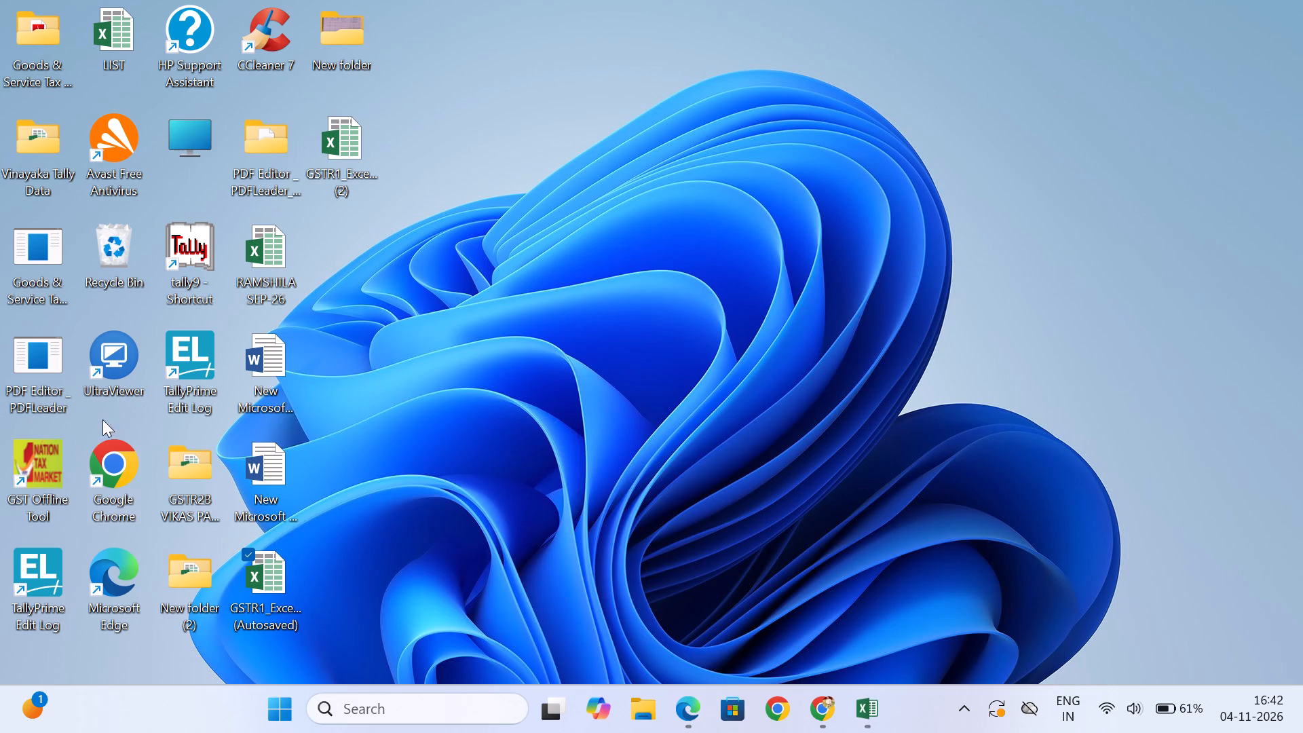
{"action": "double_click", "coordinate": [27, 474]}
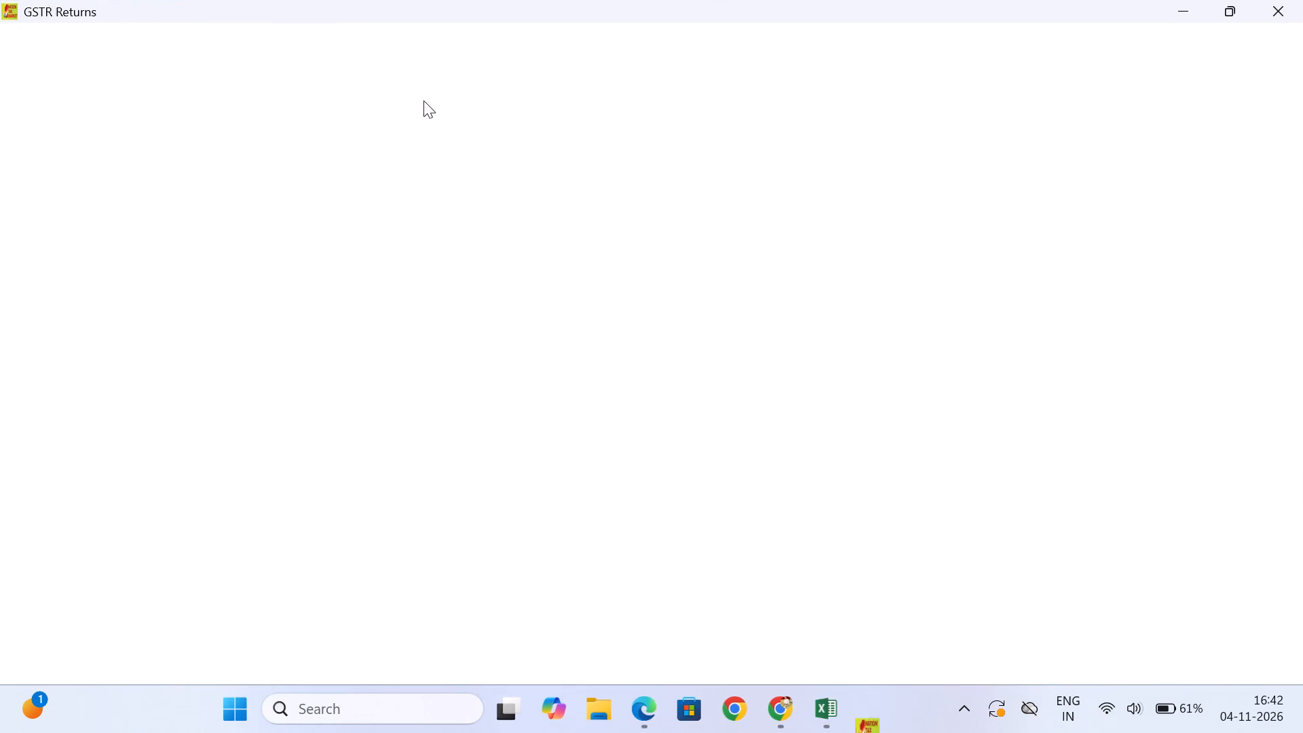
{"action": "left_click", "coordinate": [1189, 12]}
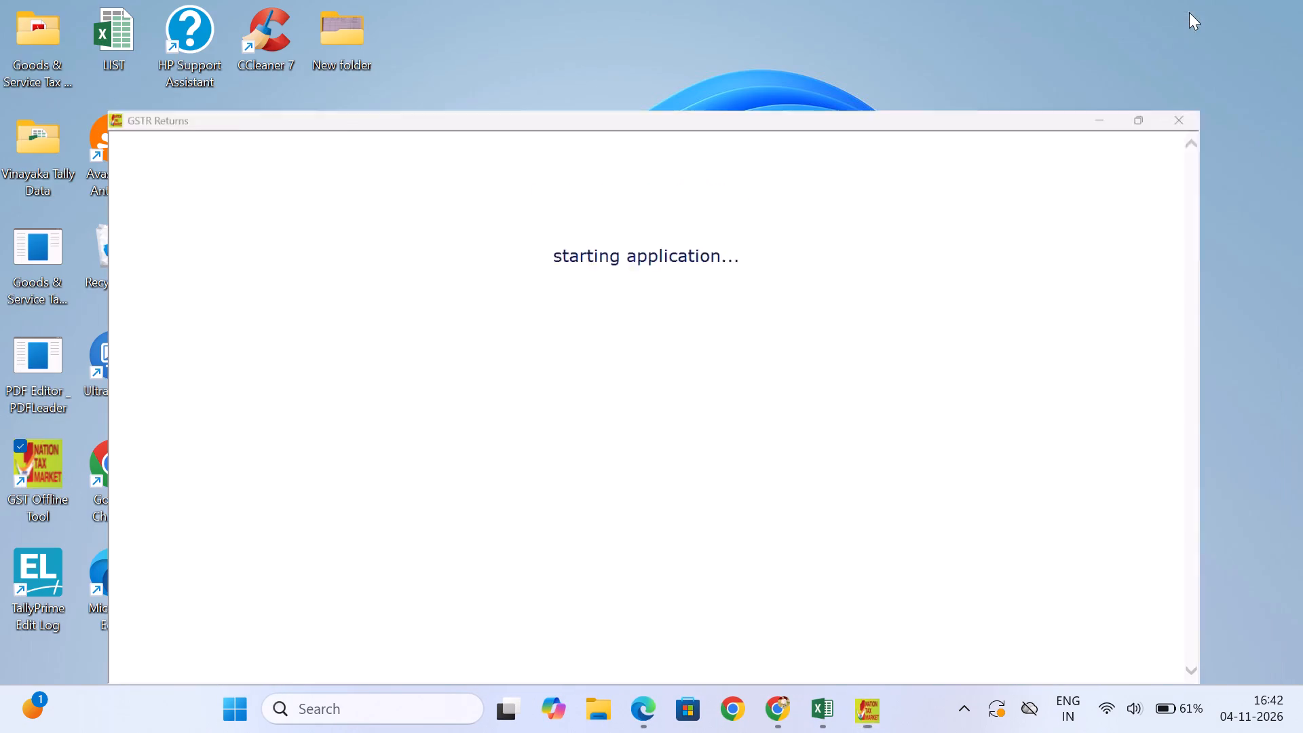
Open the LIST workbook from the individual client's folder inside the RAJU folder on drive D.
{"action": "double_click", "coordinate": [187, 151]}
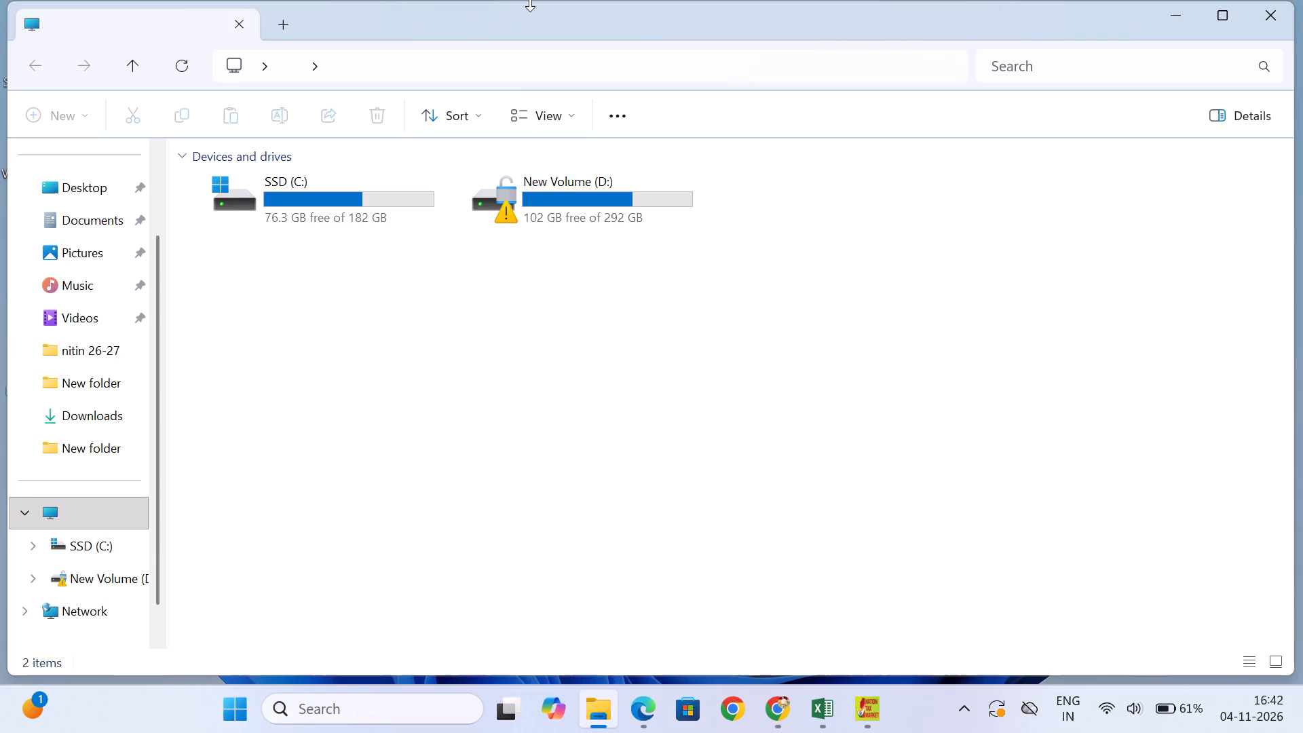
{"action": "double_click", "coordinate": [599, 198]}
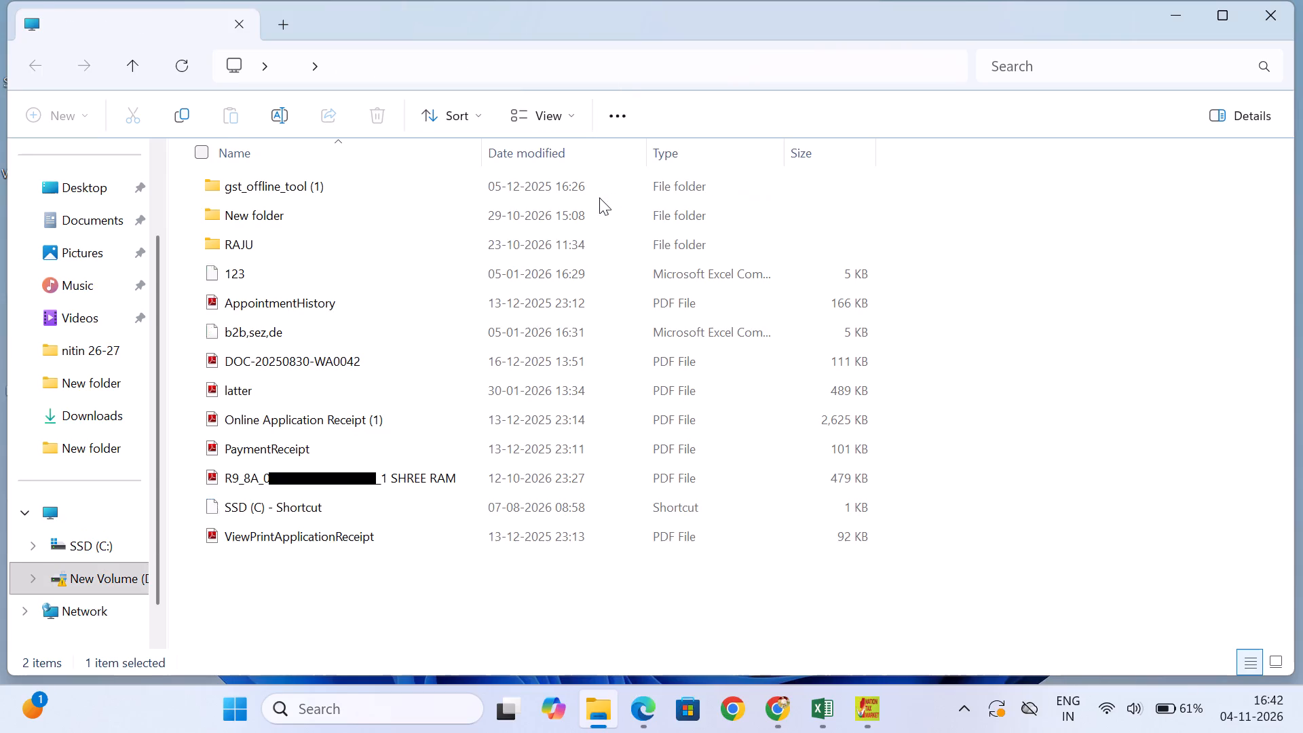
{"action": "double_click", "coordinate": [449, 247]}
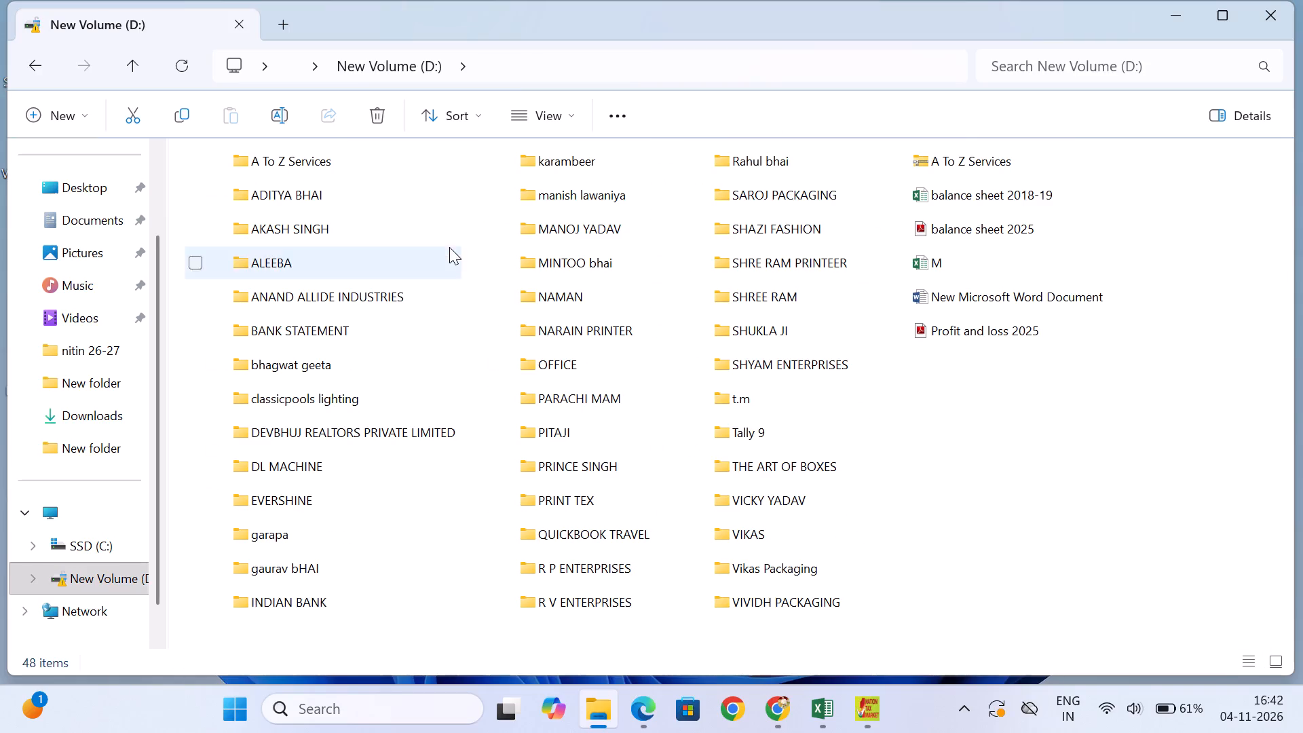
{"action": "double_click", "coordinate": [785, 498]}
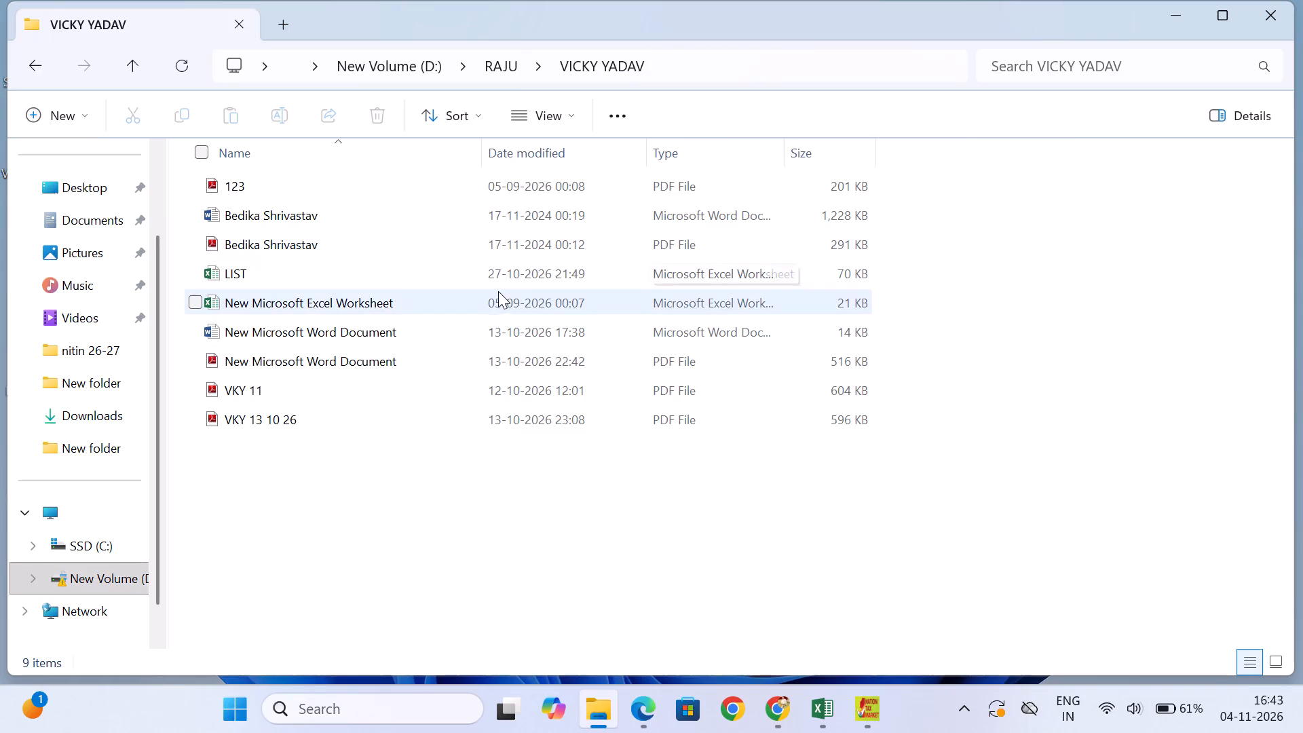
{"action": "double_click", "coordinate": [497, 276]}
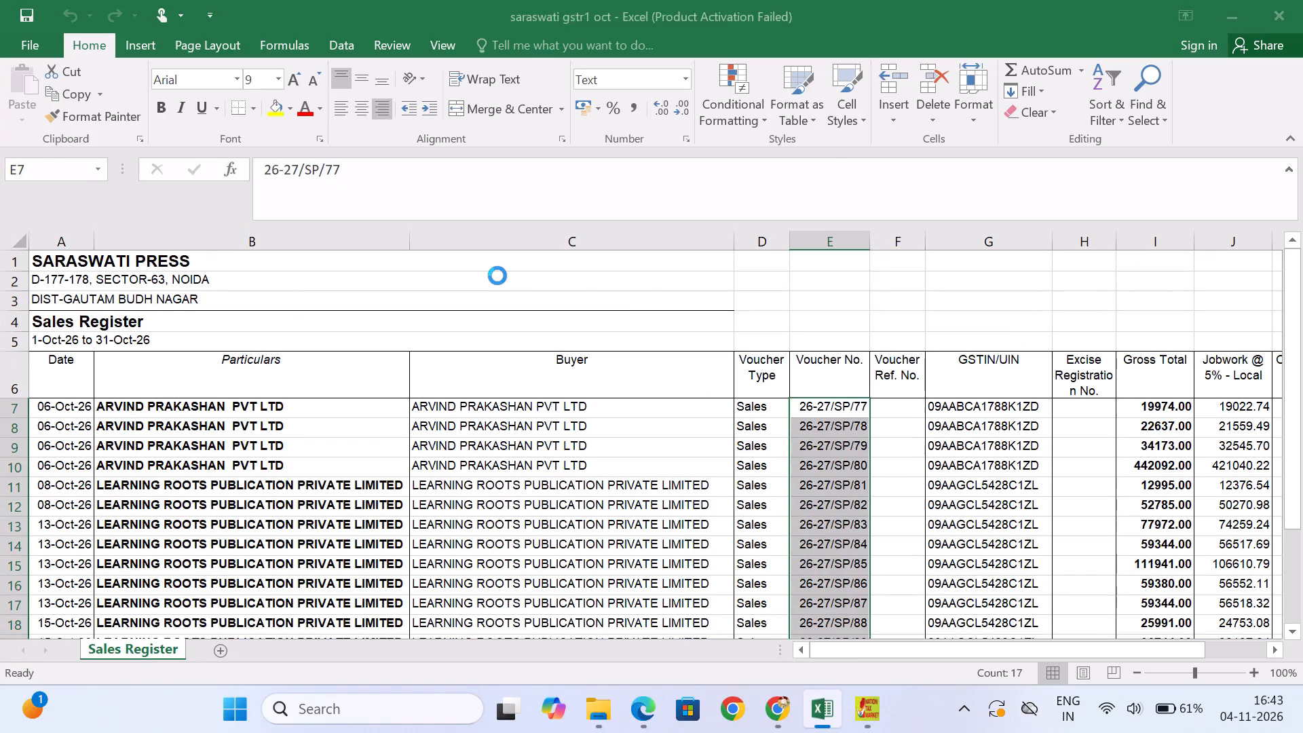
Look up the SARASWATI PRESS login ID in cell D11 of Sheet2 and minimise the open windows back to the desktop.
{"action": "scroll", "coordinate": [773, 411], "scroll_direction": "down", "scroll_amount": 1}
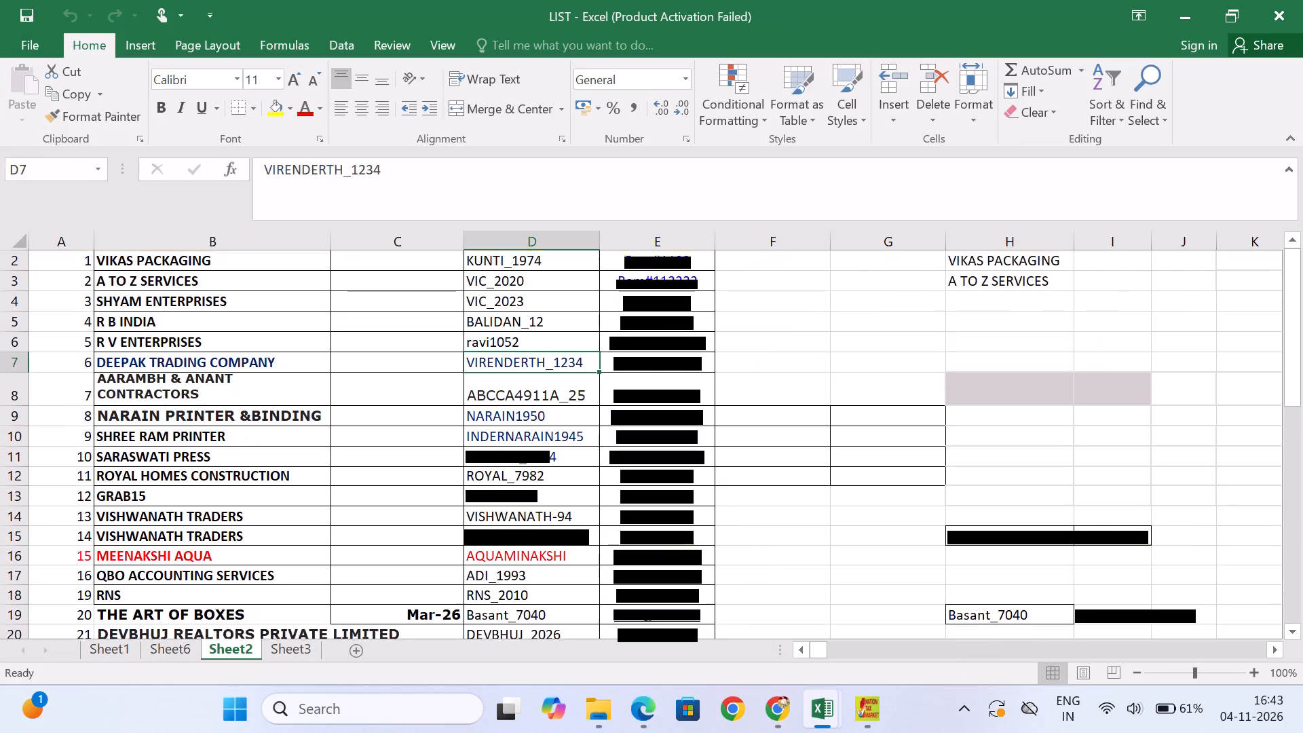
{"action": "scroll", "coordinate": [773, 411], "scroll_direction": "down", "scroll_amount": 2}
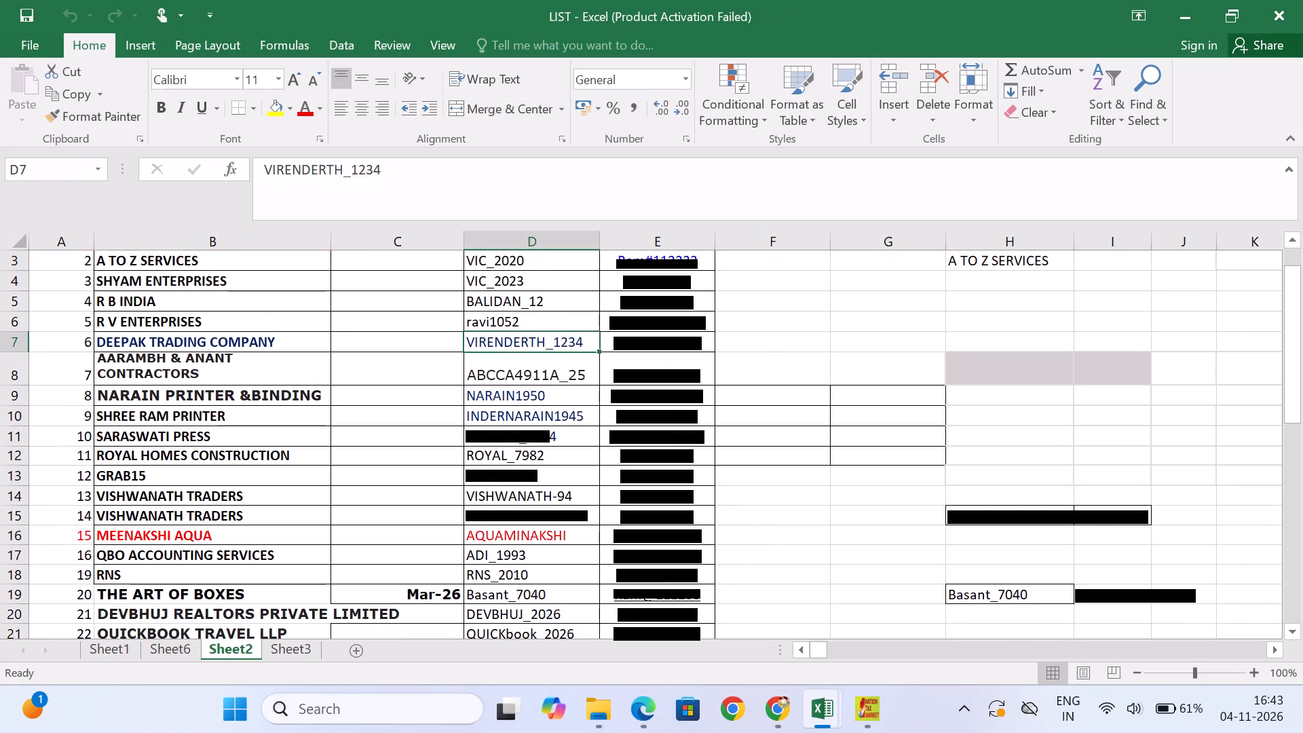
{"action": "scroll", "coordinate": [250, 494], "scroll_direction": "down", "scroll_amount": 1}
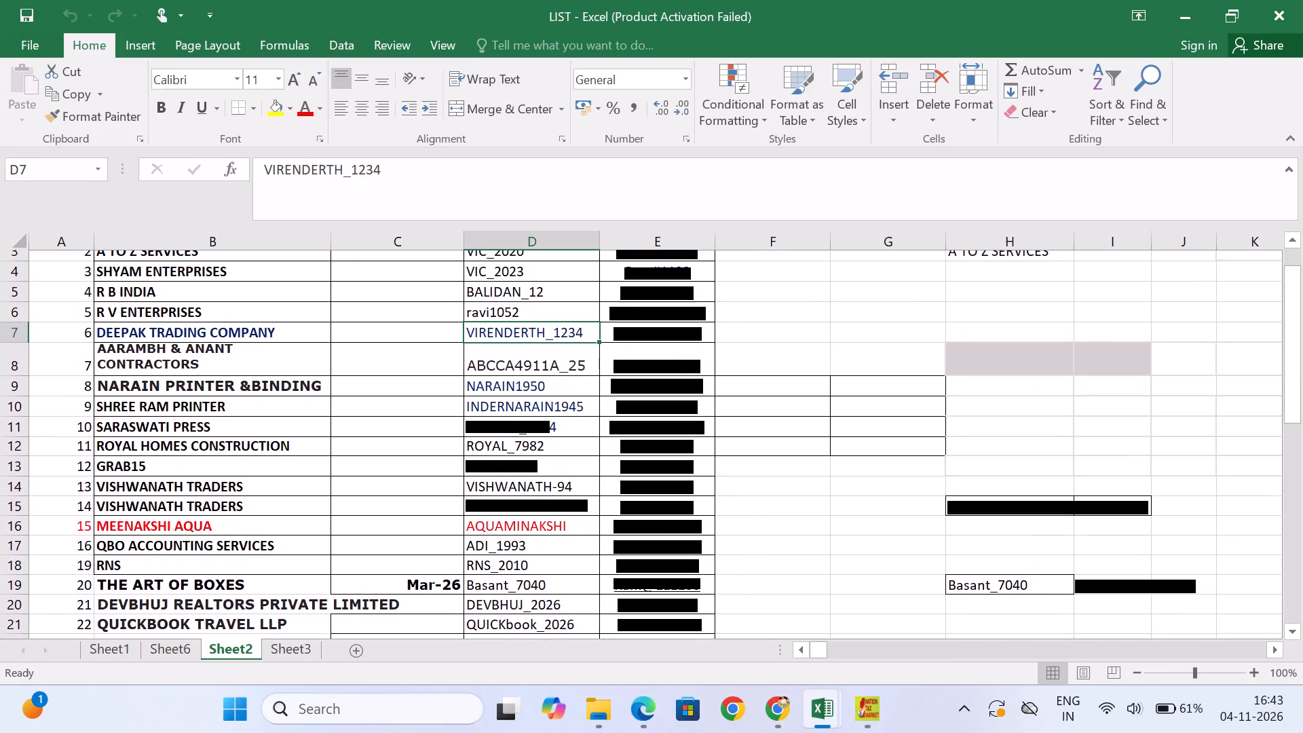
{"action": "scroll", "coordinate": [250, 494], "scroll_direction": "down", "scroll_amount": 1}
{"action": "left_click", "coordinate": [487, 438]}
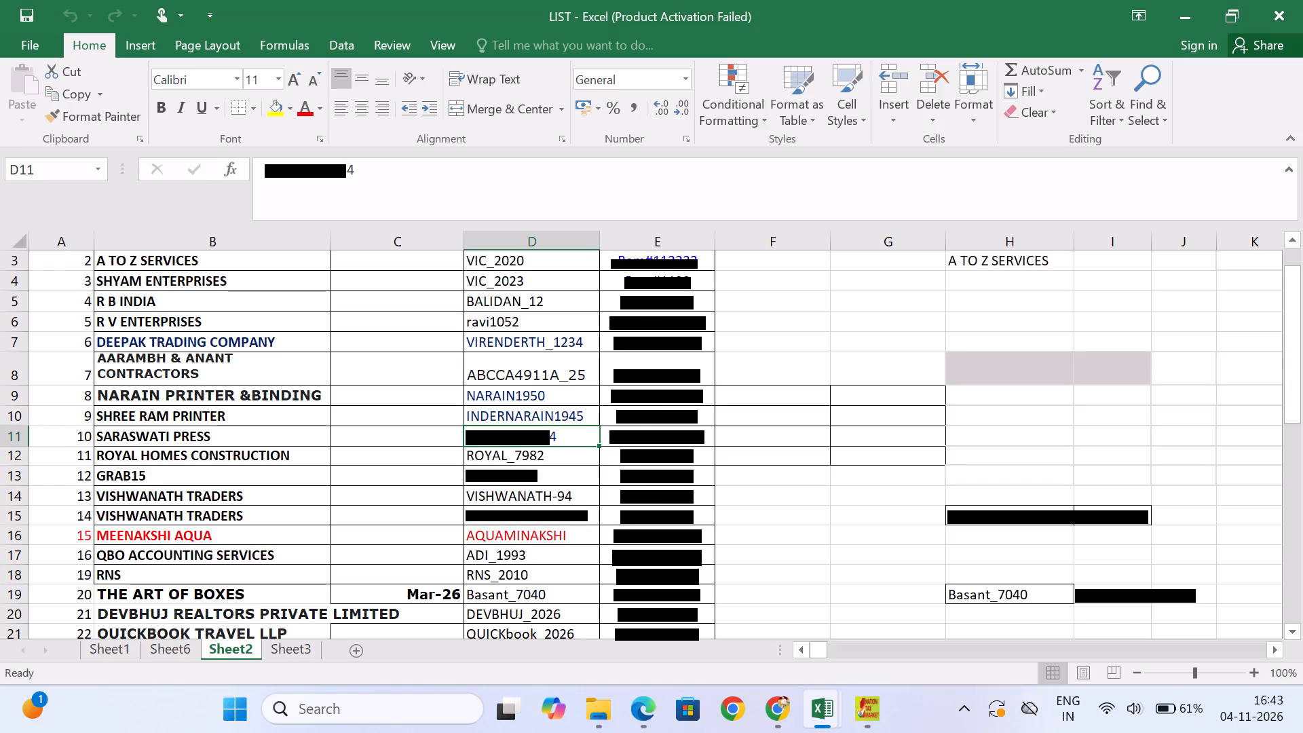
{"action": "left_click", "coordinate": [1171, 20]}
{"action": "left_click", "coordinate": [1194, 12]}
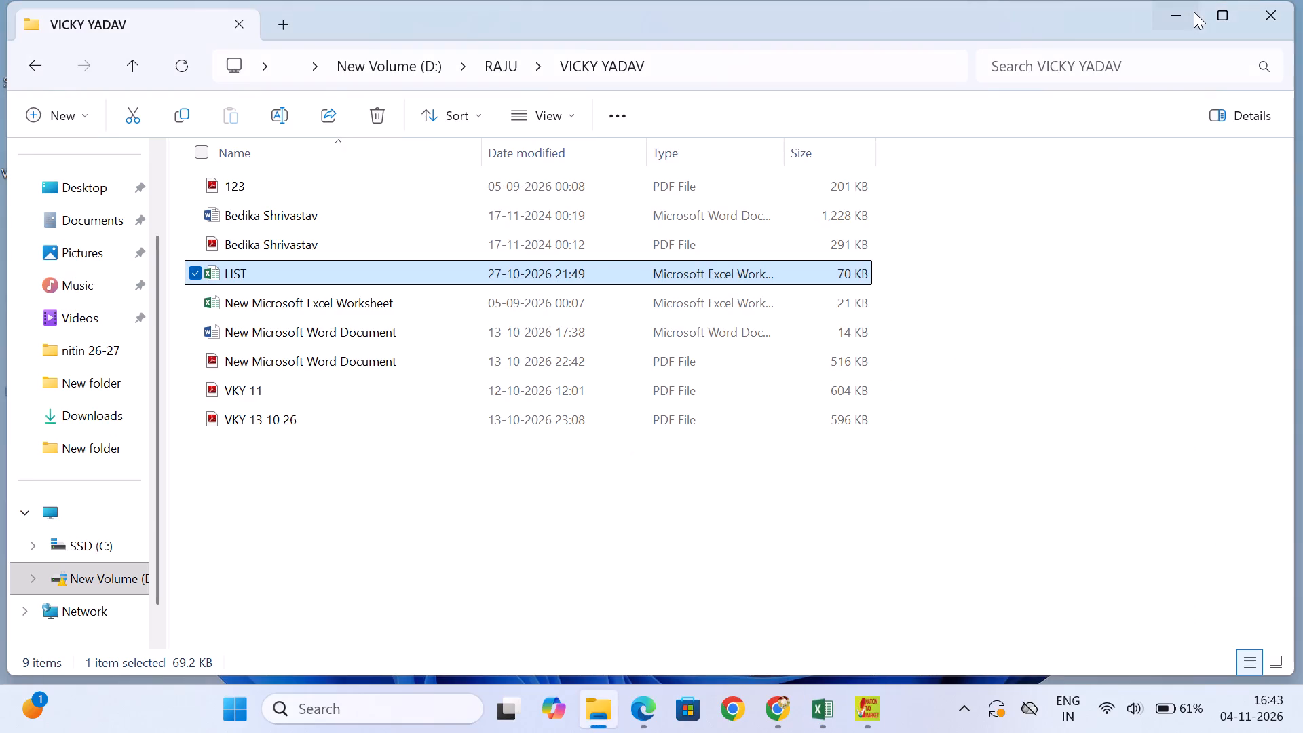
{"action": "left_click", "coordinate": [1194, 12]}
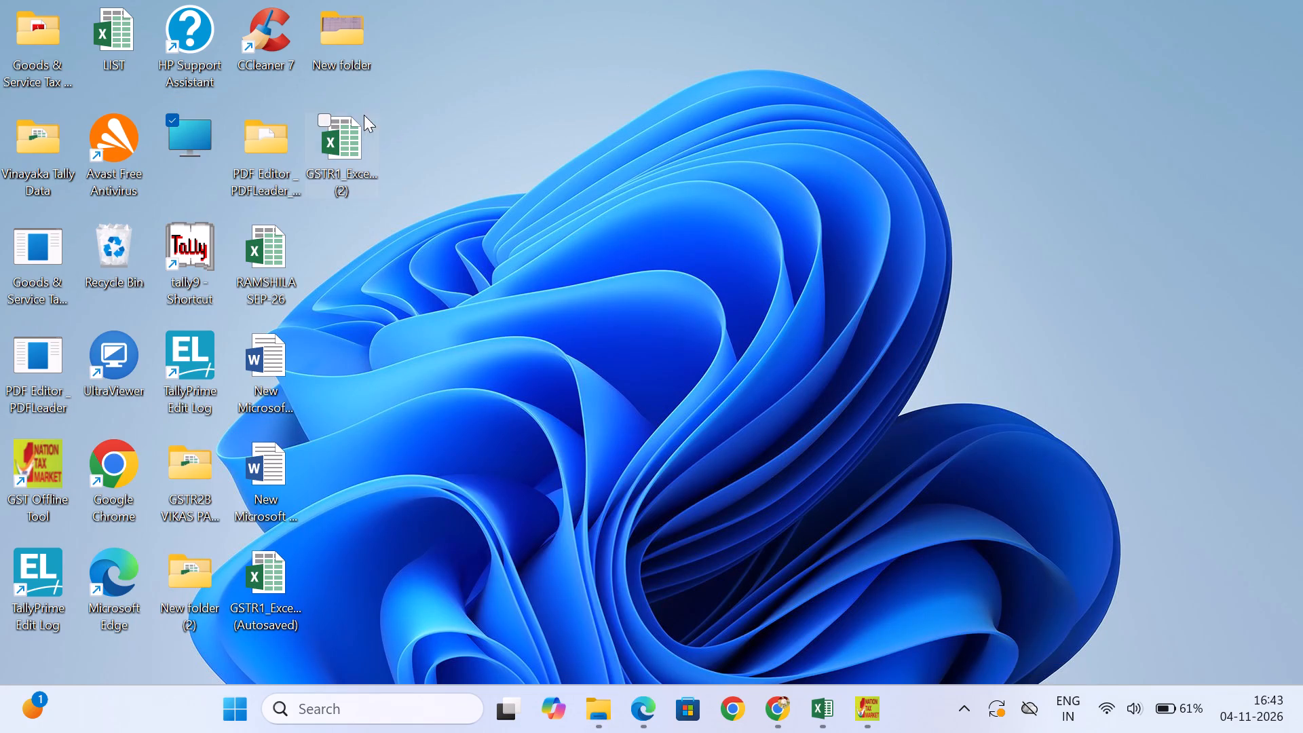
Bring up the GST Offline Tool and start a new return for uploading invoice data.
{"action": "double_click", "coordinate": [53, 466]}
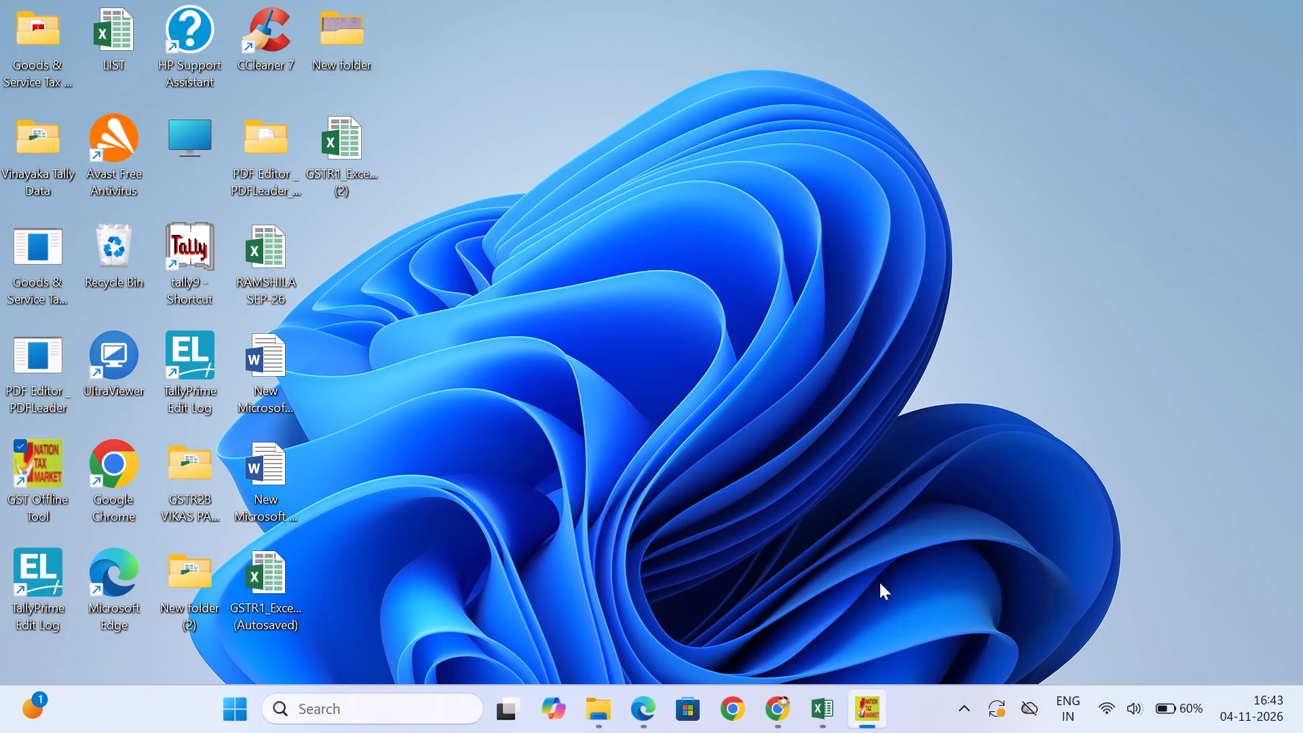
{"action": "left_click", "coordinate": [869, 723]}
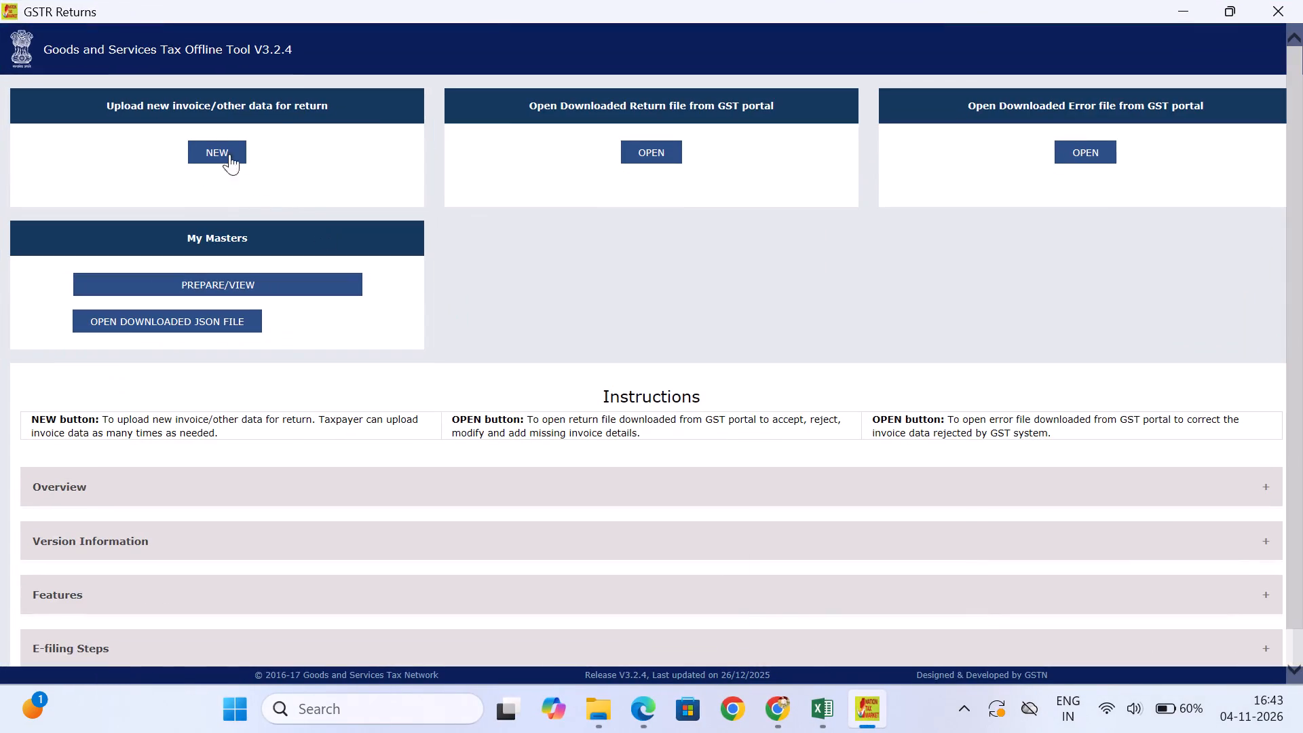
{"action": "left_click", "coordinate": [223, 146]}
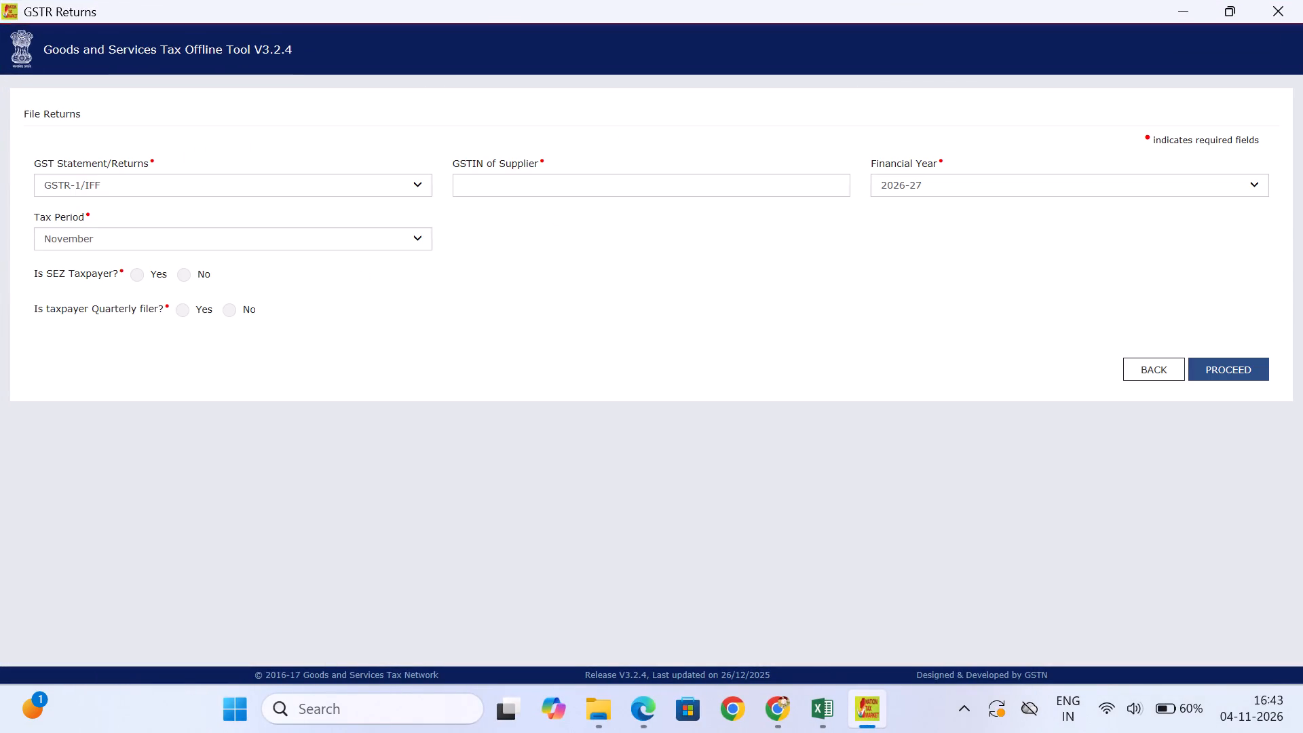
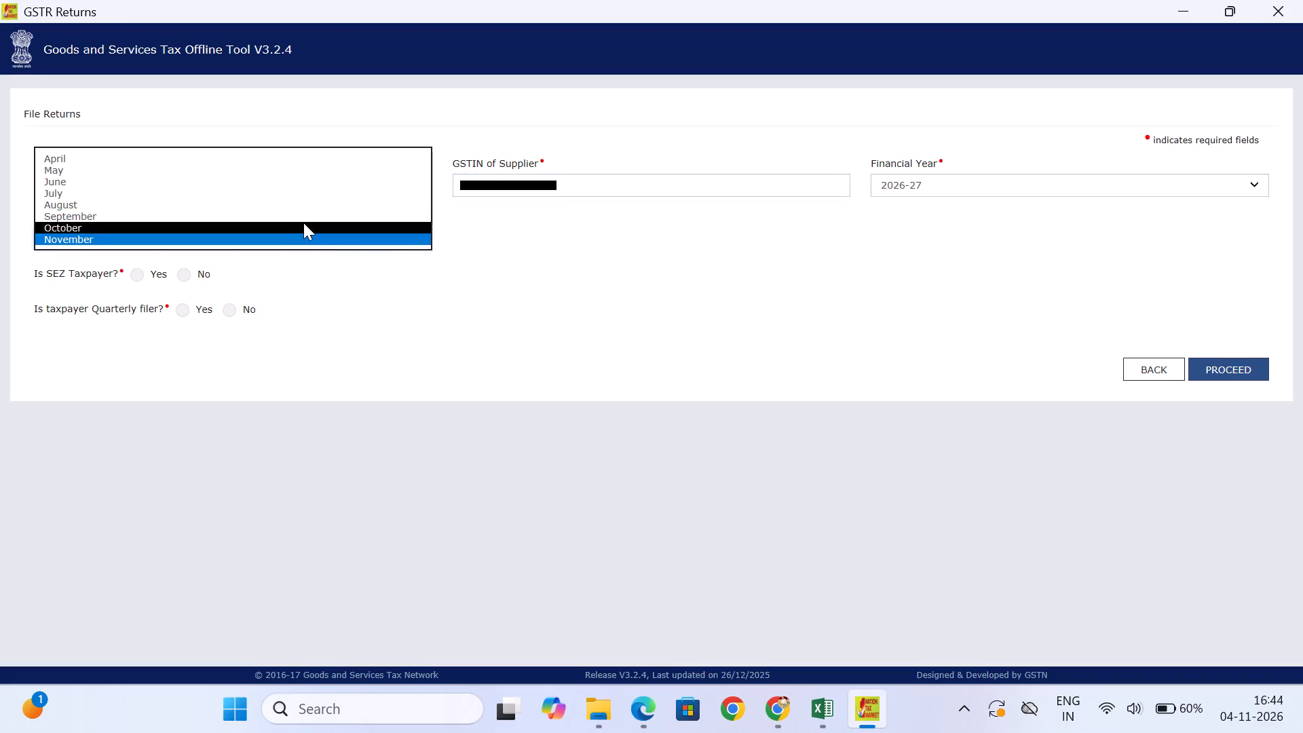
Declare the taxpayer as non-SEZ, not a quarterly filer and not above 5CR turnover, and proceed with the October 2026-27 GSTR-1/IFF return.
{"action": "left_click", "coordinate": [181, 274]}
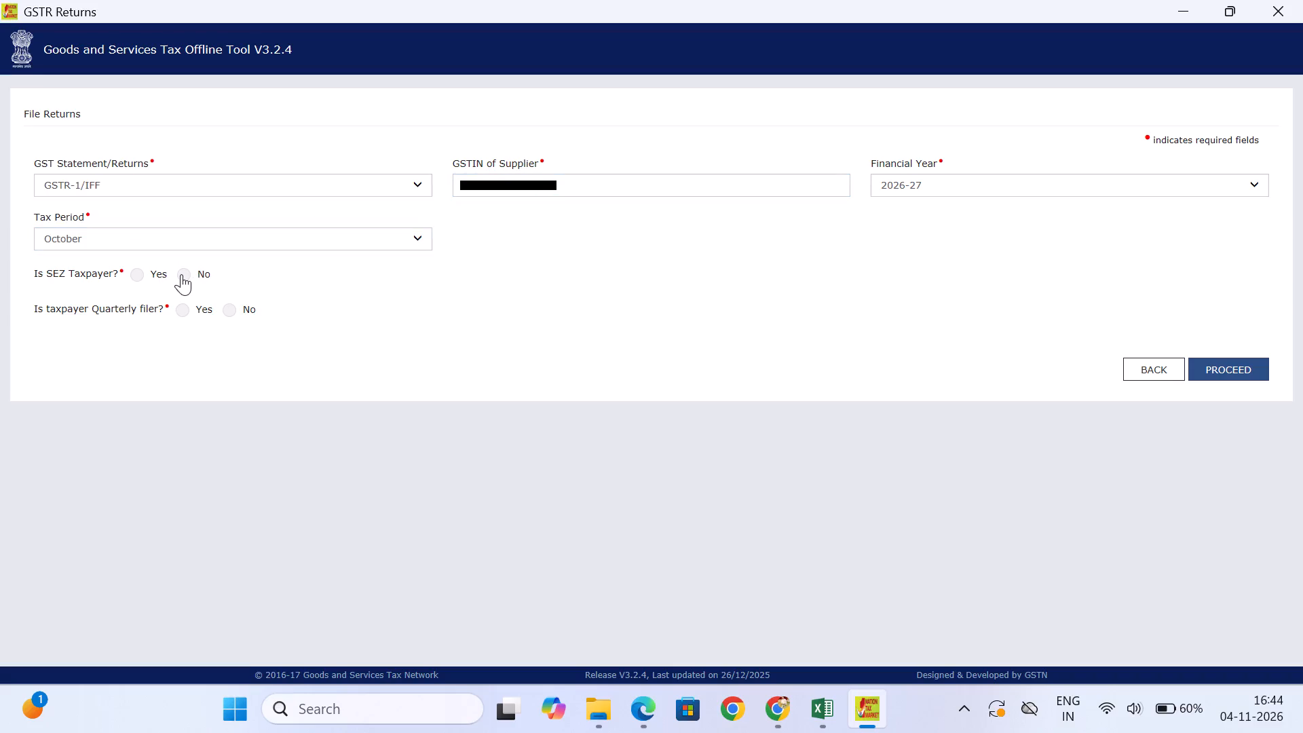
{"action": "left_click", "coordinate": [229, 306]}
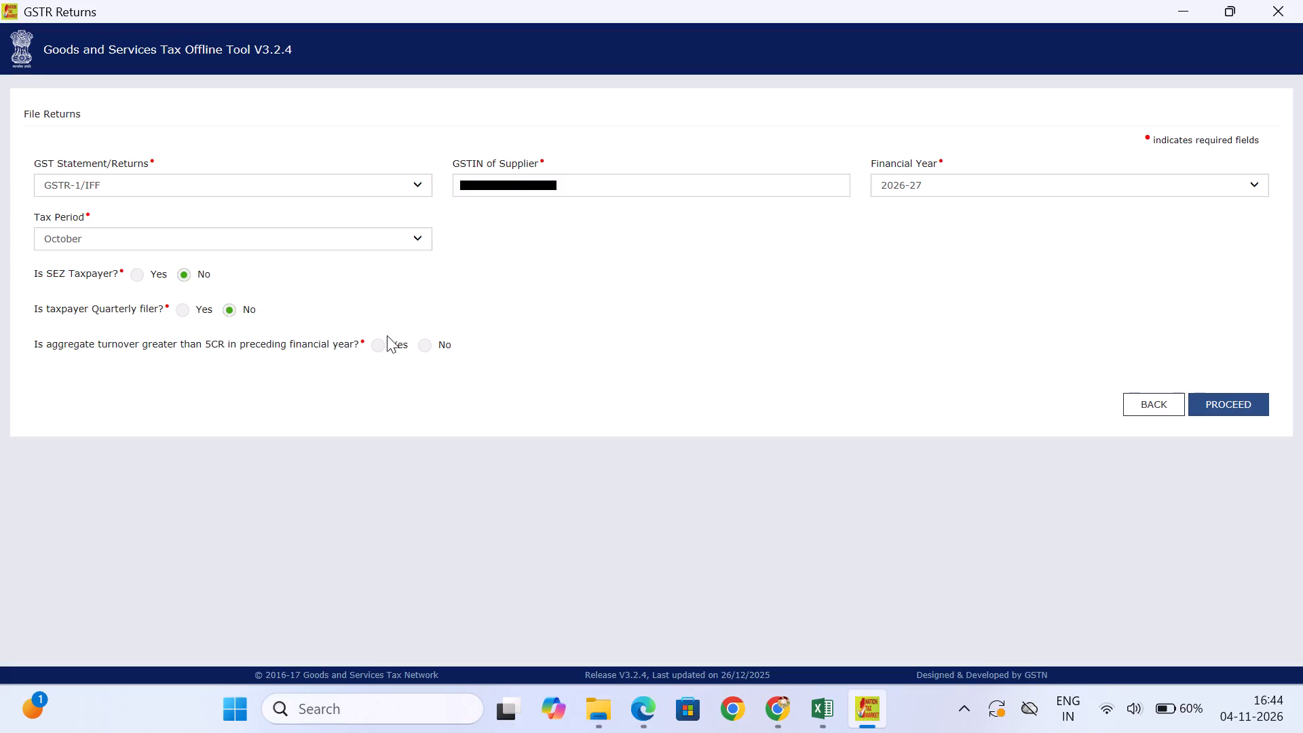
{"action": "left_click", "coordinate": [425, 345]}
{"action": "left_click", "coordinate": [1216, 407]}
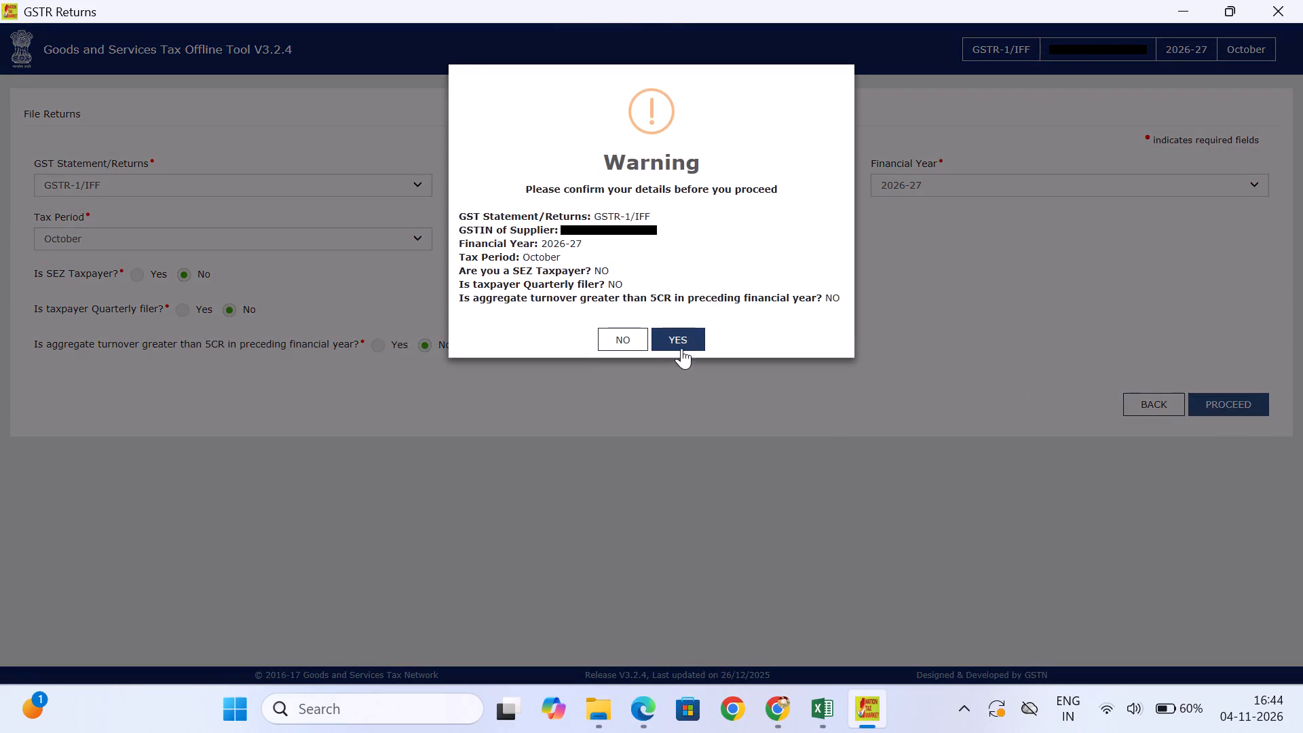
{"action": "left_click", "coordinate": [681, 349]}
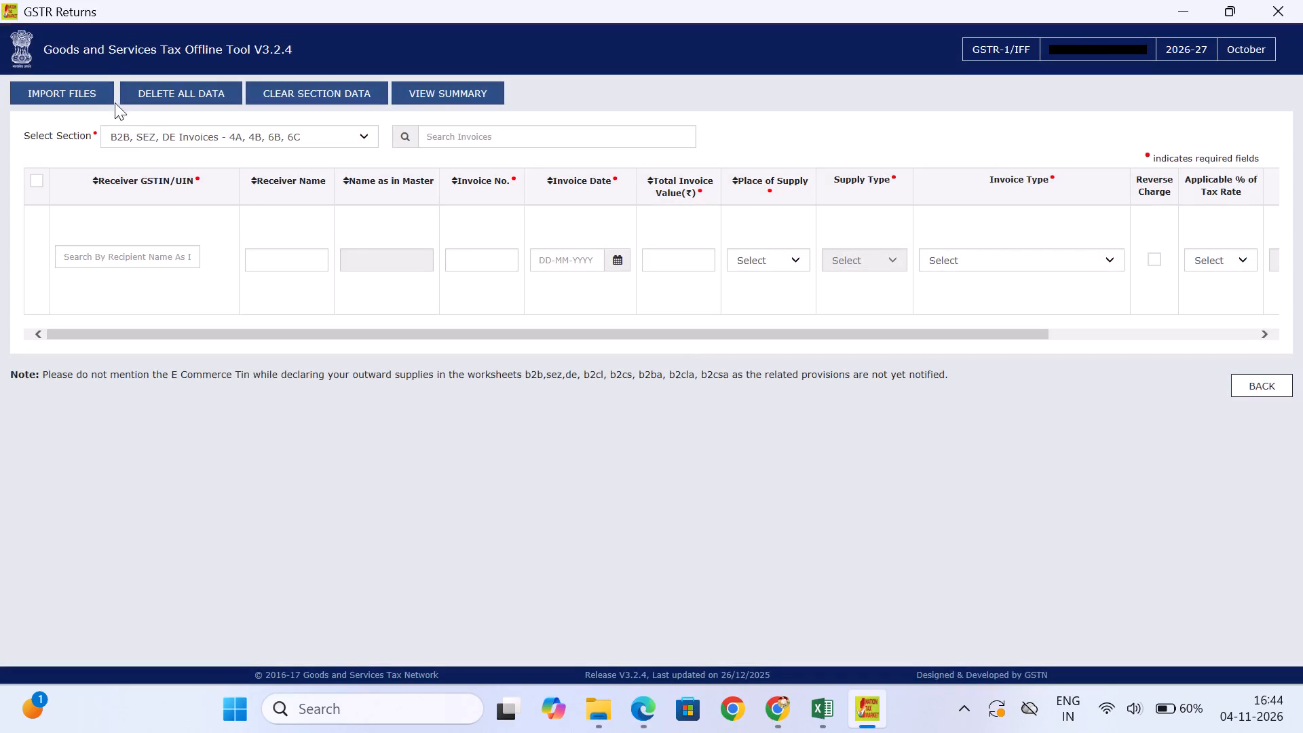
Import all sections in one go from the autosaved GSTR1_Excel_Workbook_Template_V2 workbook on the Desktop and agree to save the data.
{"action": "left_click", "coordinate": [102, 95]}
{"action": "left_click", "coordinate": [91, 216]}
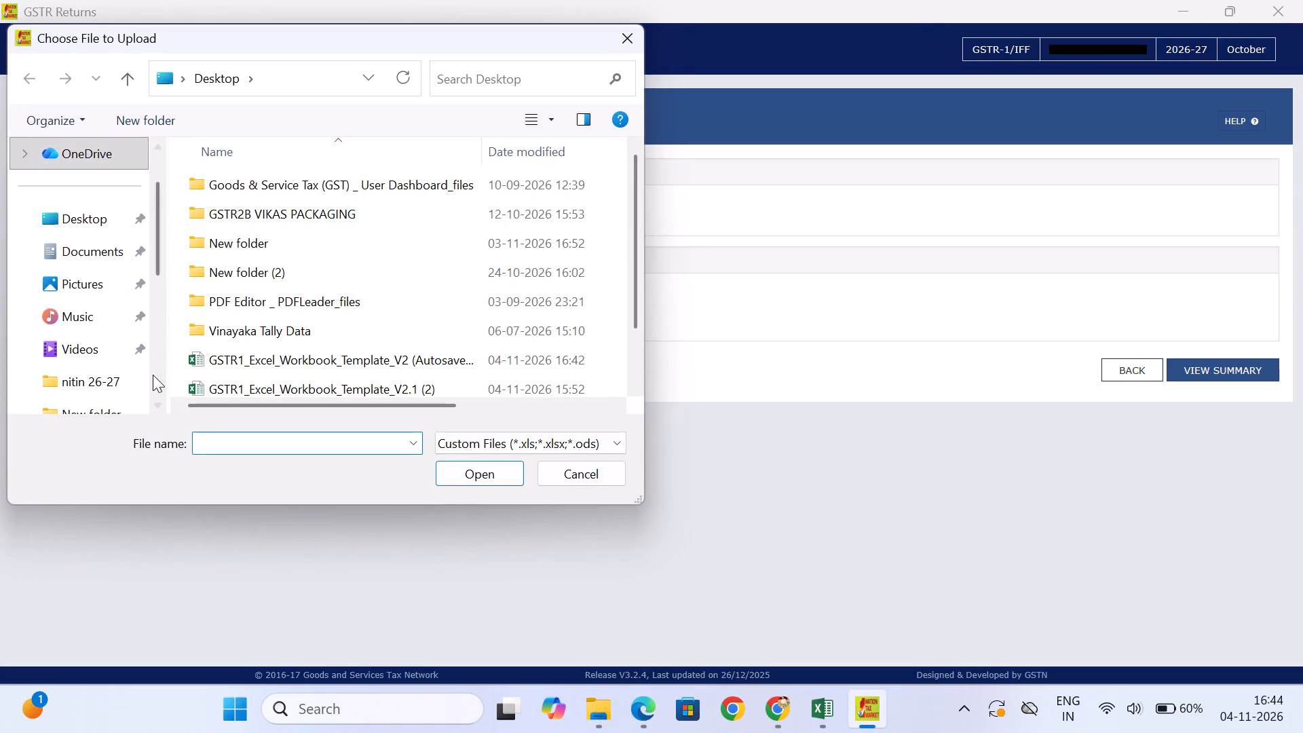
{"action": "left_click", "coordinate": [327, 364]}
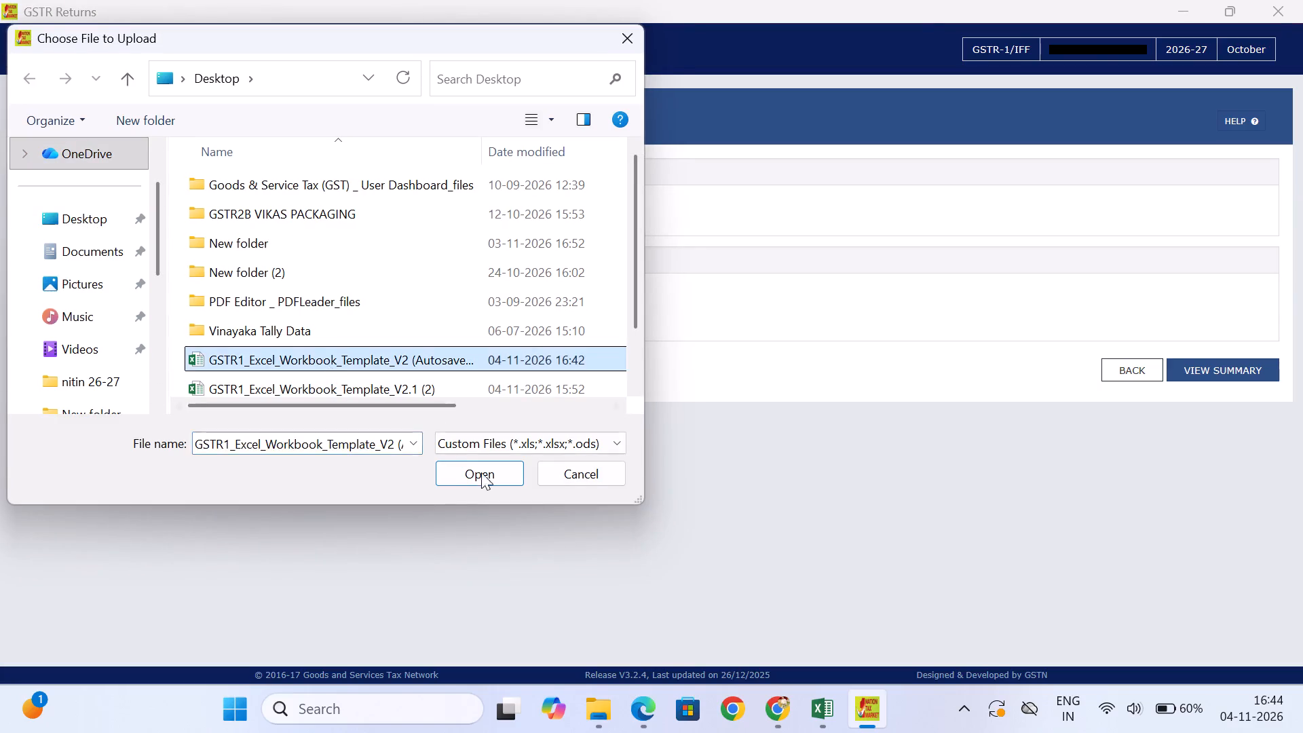
{"action": "left_click", "coordinate": [487, 478]}
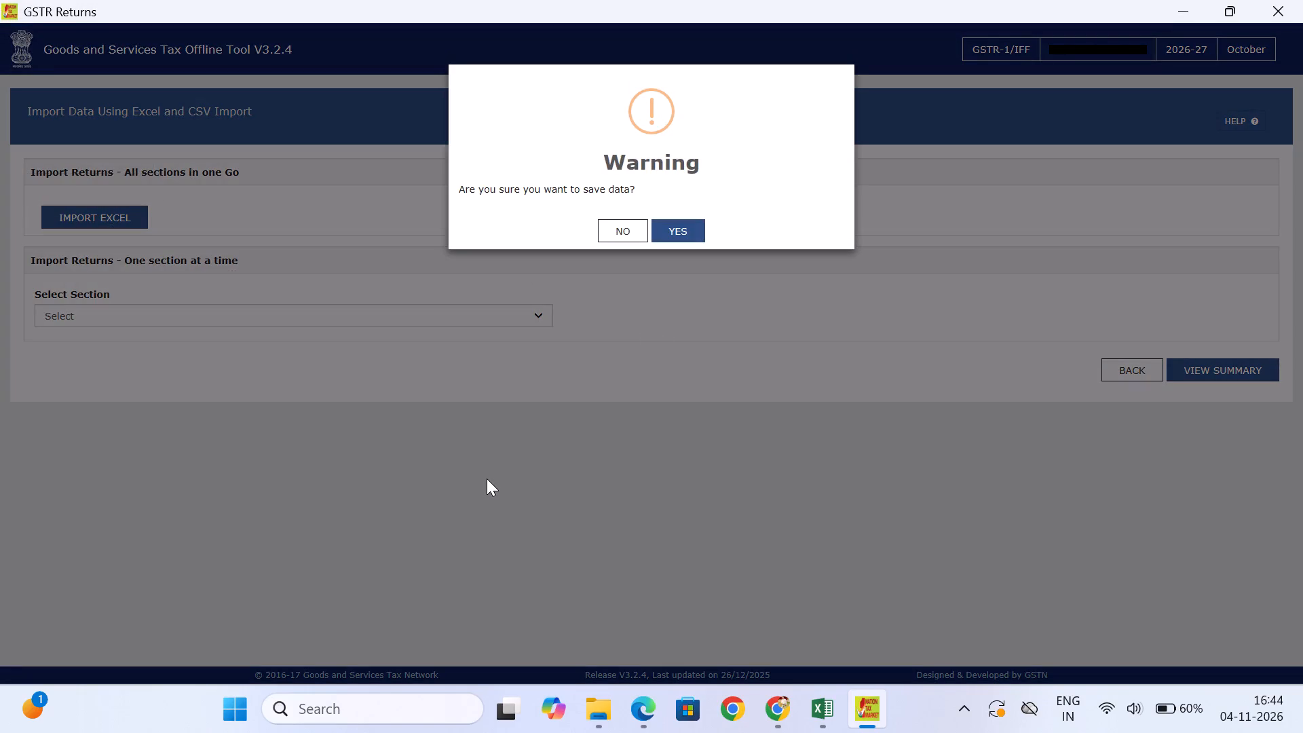
{"action": "left_click", "coordinate": [672, 220]}
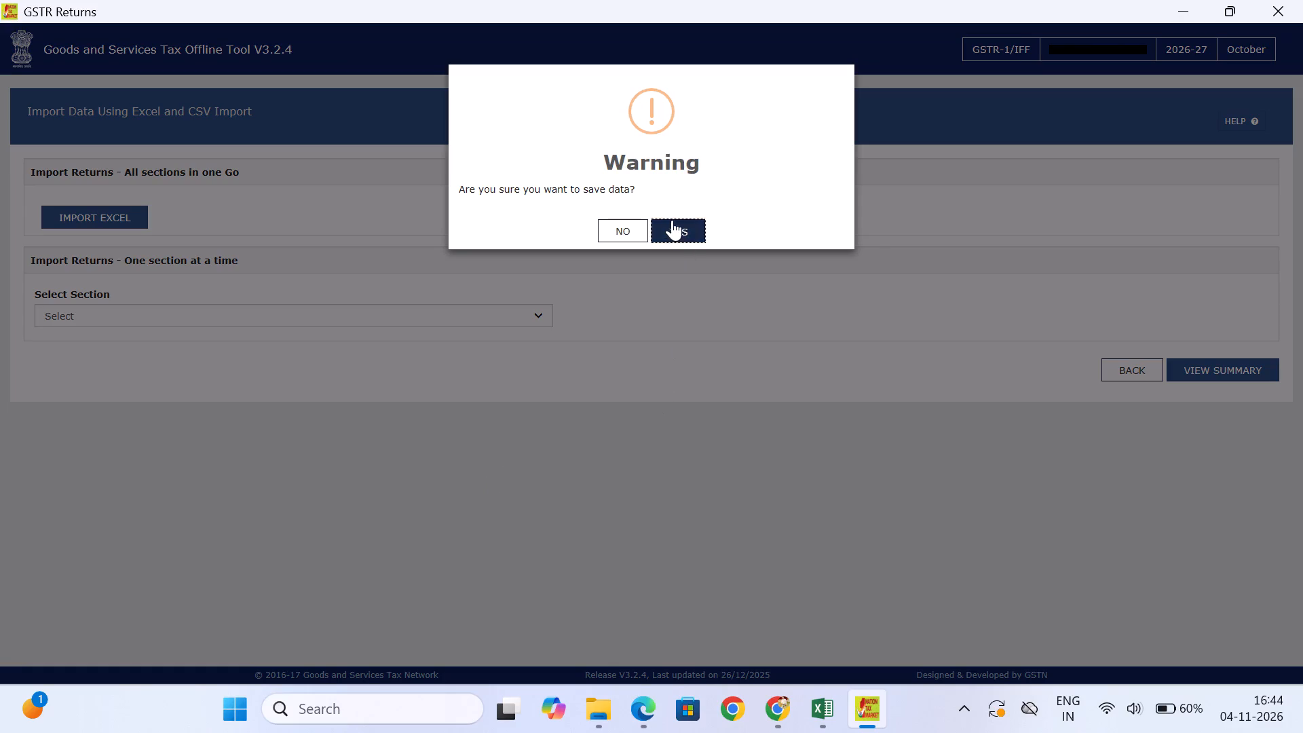
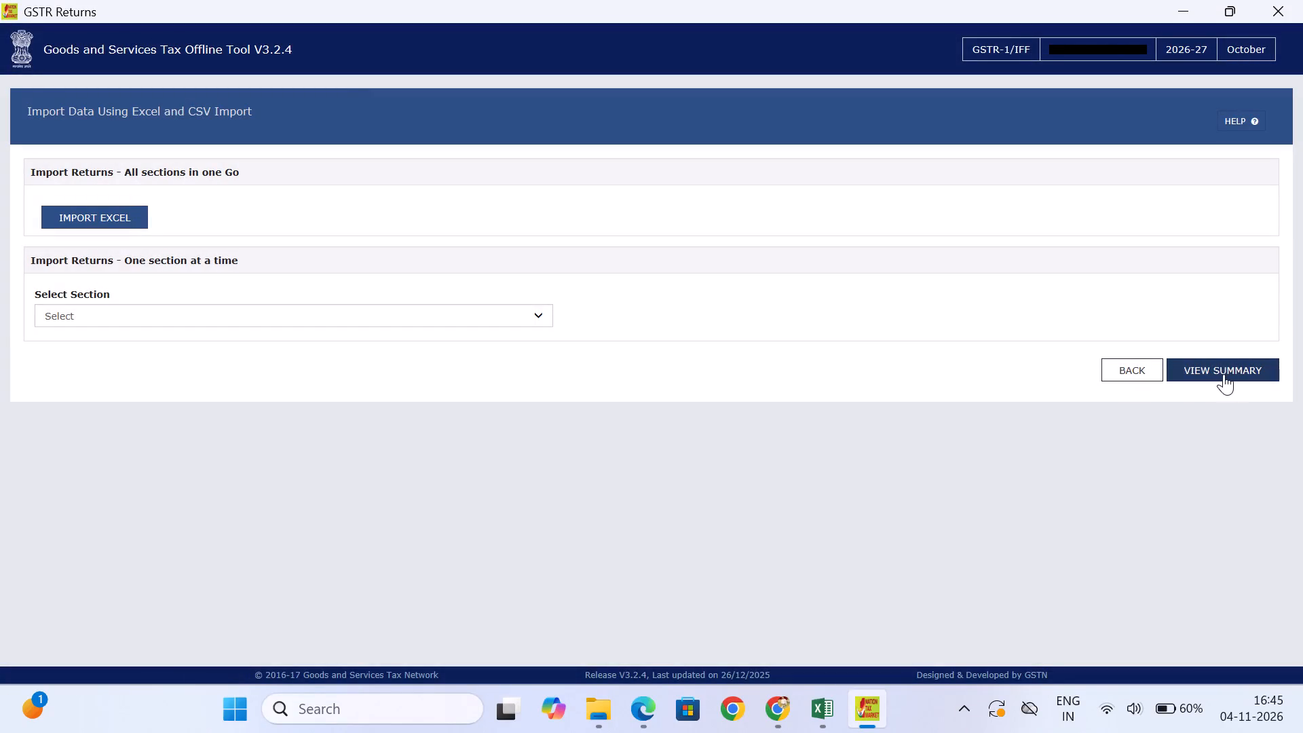
View the summary of the imported October return and generate the GSTR-1 JSON file from it.
{"action": "left_click", "coordinate": [1223, 373]}
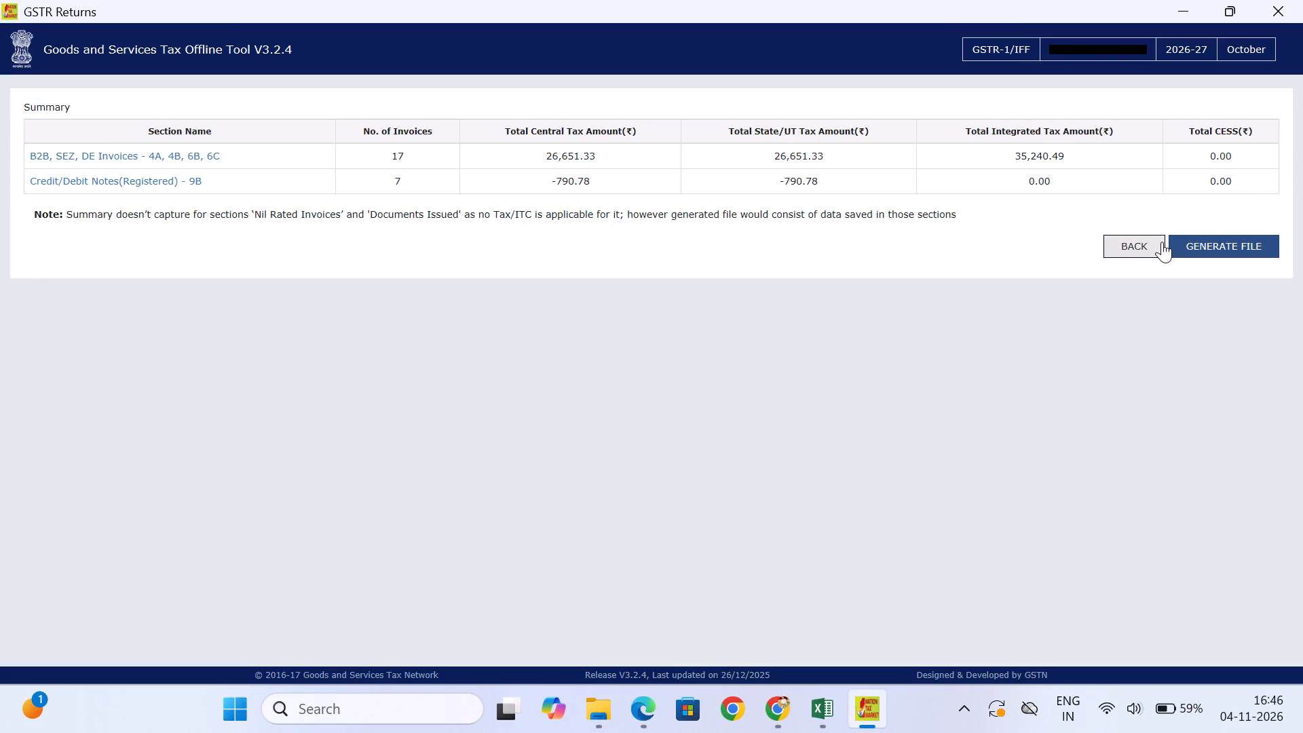
{"action": "left_click", "coordinate": [1211, 242]}
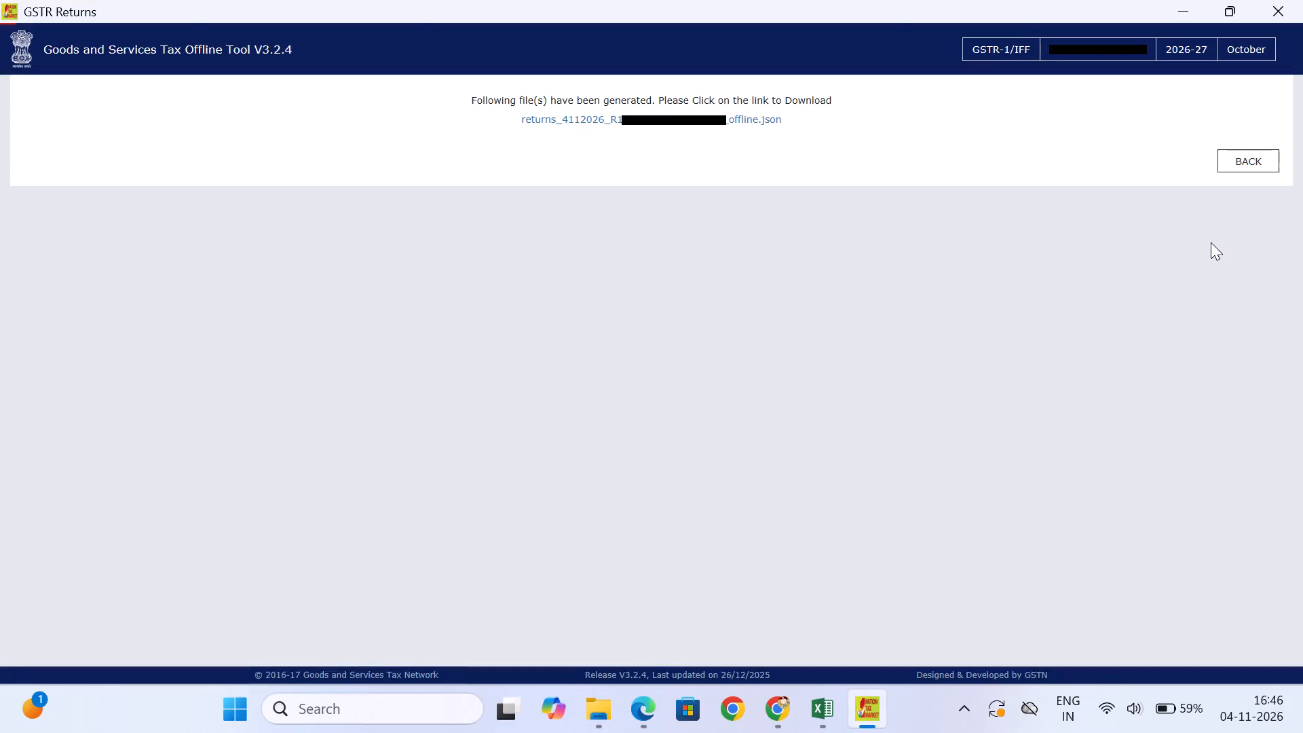
Download the generated returns offline JSON file, save it to the Desktop under its suggested name, and dismiss the download window.
{"action": "left_click", "coordinate": [702, 123]}
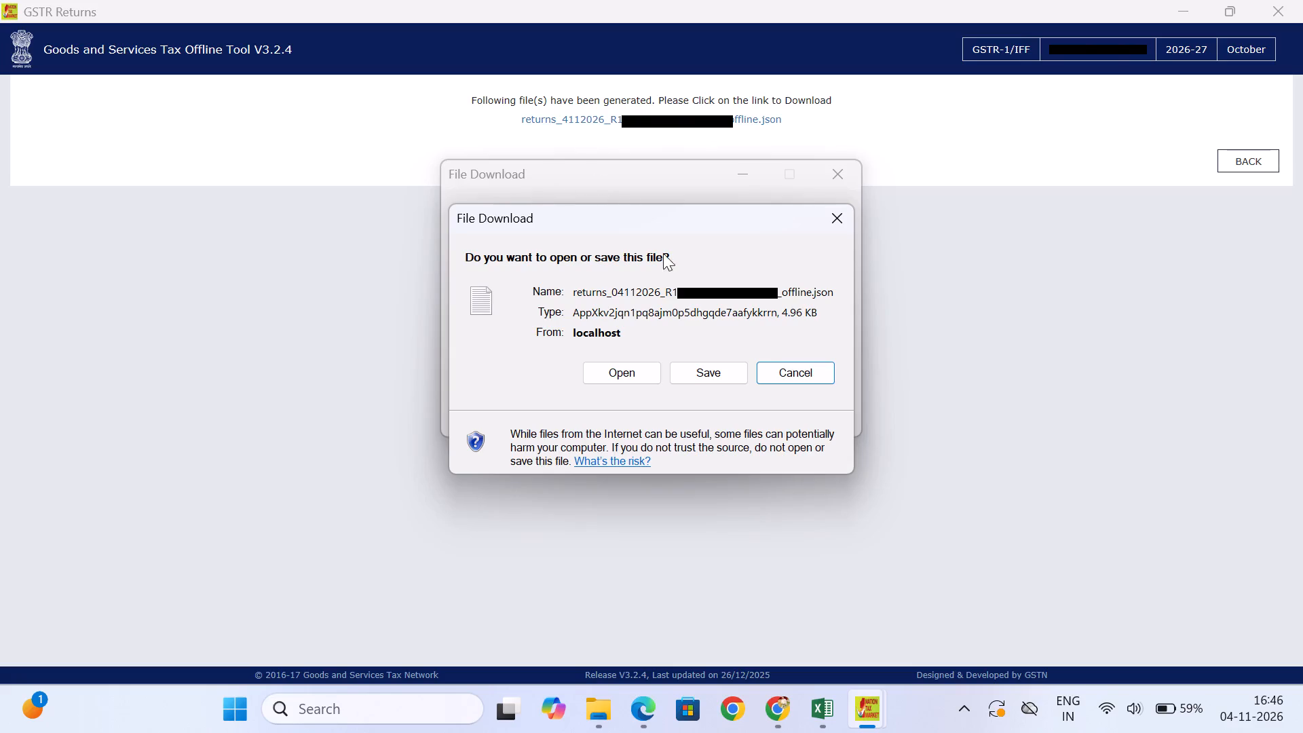
{"action": "left_click", "coordinate": [702, 364]}
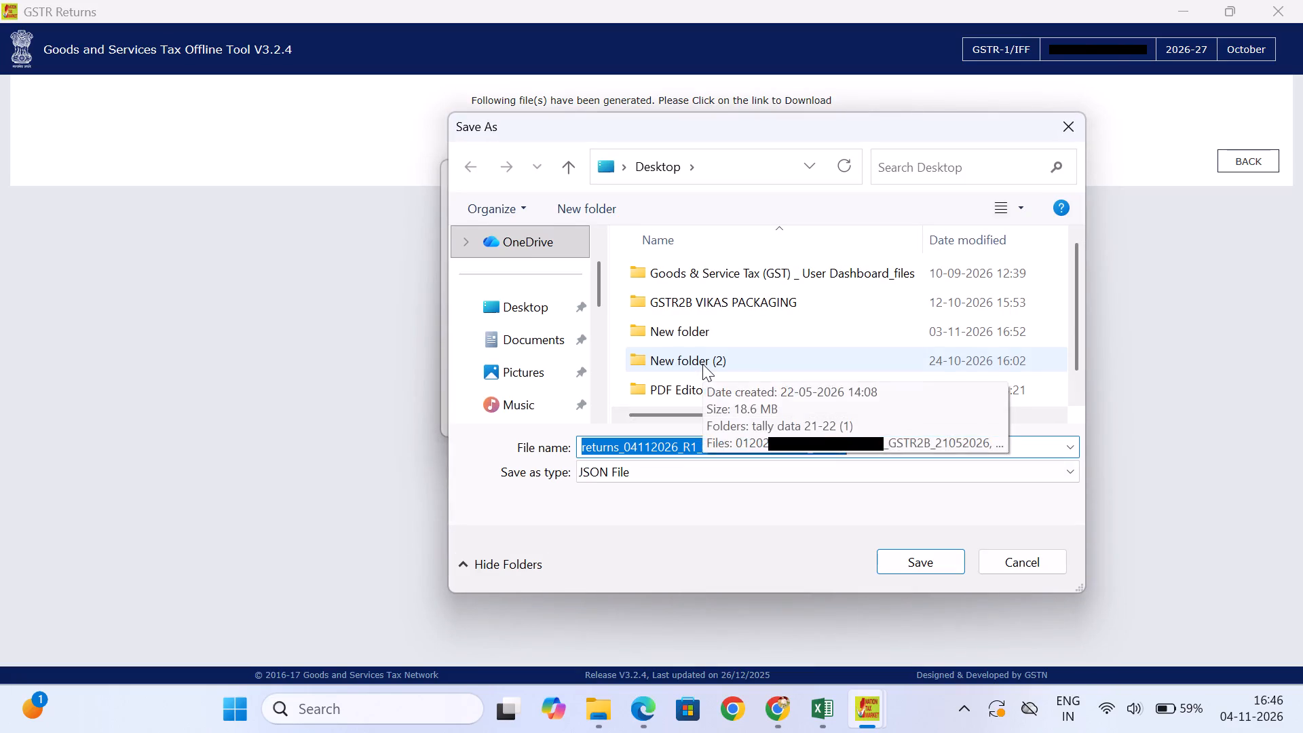
{"action": "left_click", "coordinate": [538, 297]}
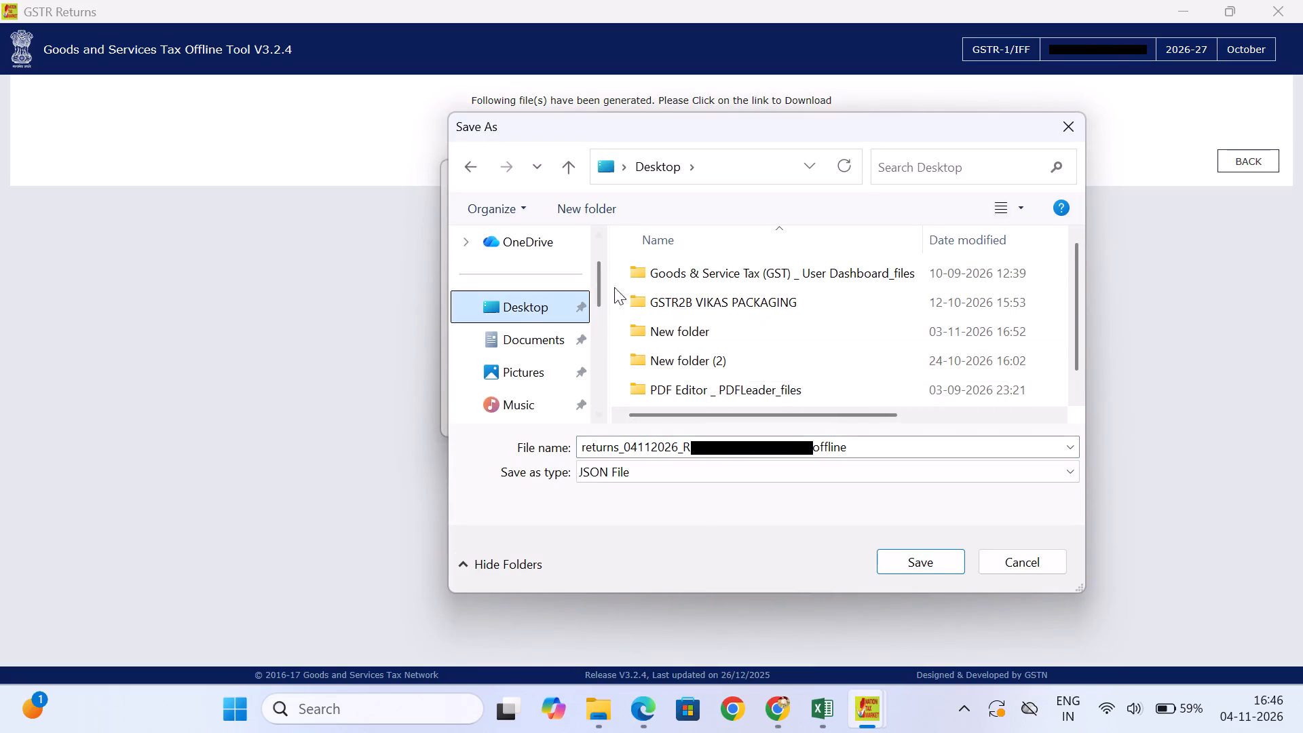
{"action": "left_click_drag", "start_coordinate": [595, 275], "coordinate": [597, 234]}
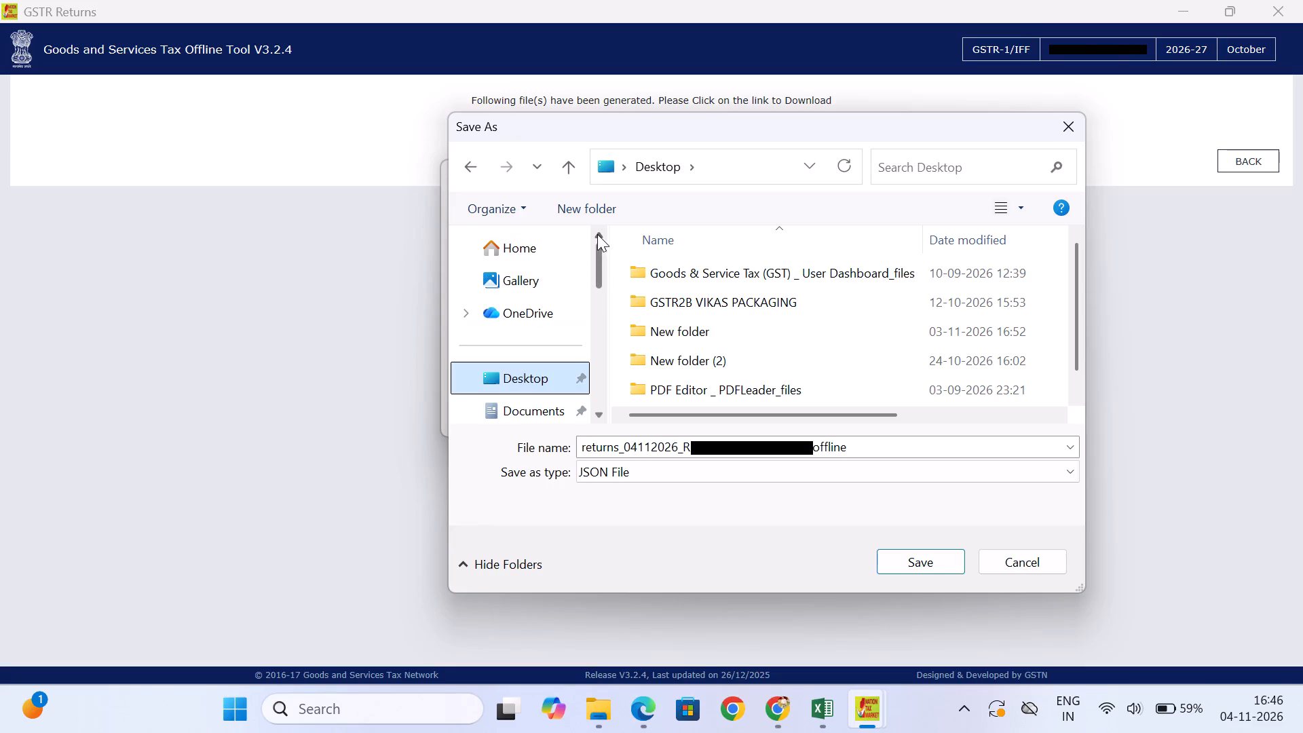
{"action": "left_click", "coordinate": [942, 555]}
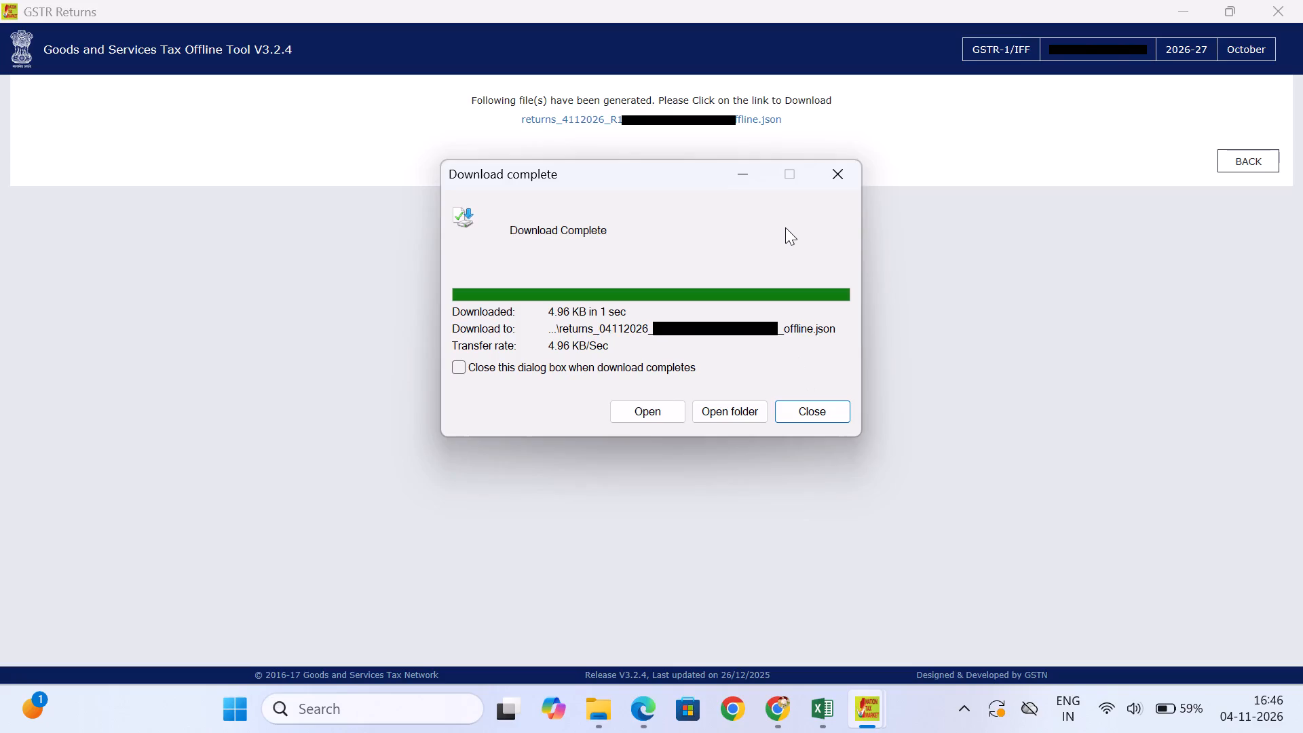
{"action": "left_click", "coordinate": [842, 174]}
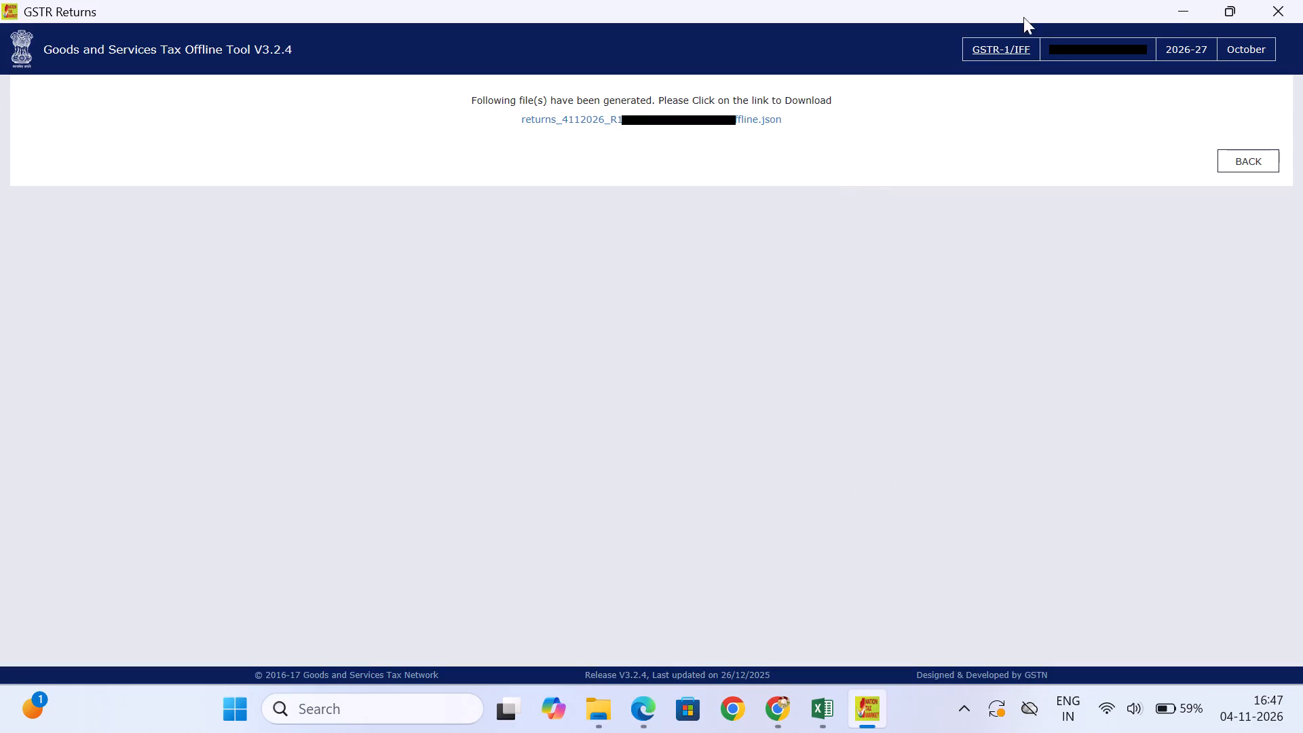
Switch from the offline tool to the Desktop and select the saved returns offline JSON file there.
{"action": "left_click", "coordinate": [1177, 11]}
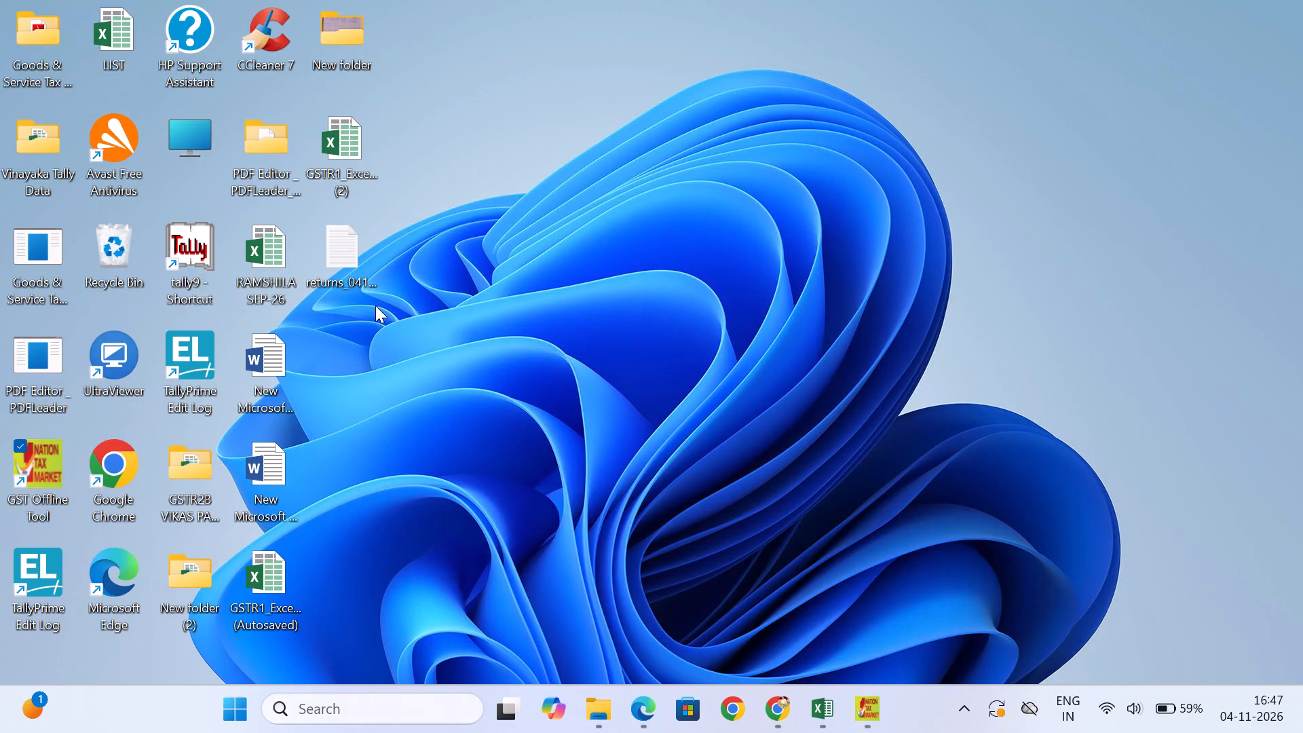
{"action": "left_click", "coordinate": [331, 265]}
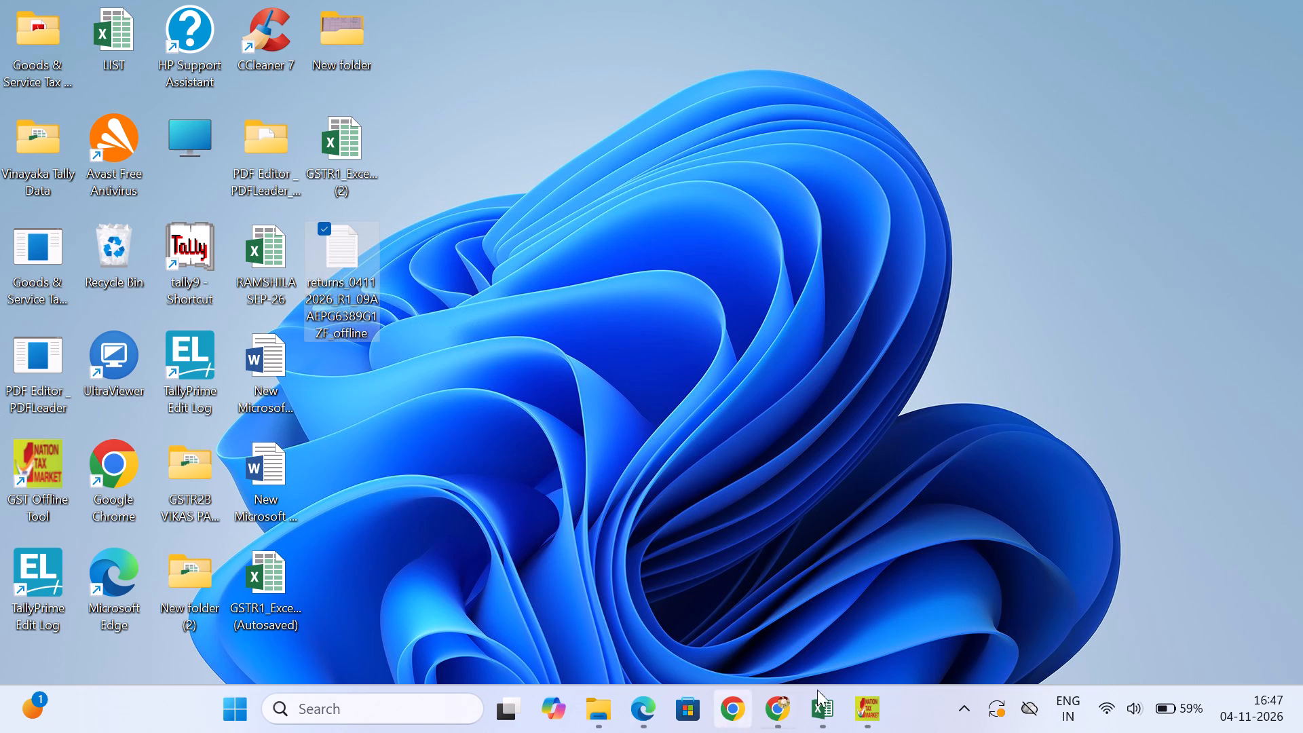
Check the generated file page in the GST Offline Tool, then return to the Desktop and select the returns offline JSON file.
{"action": "left_click", "coordinate": [871, 709]}
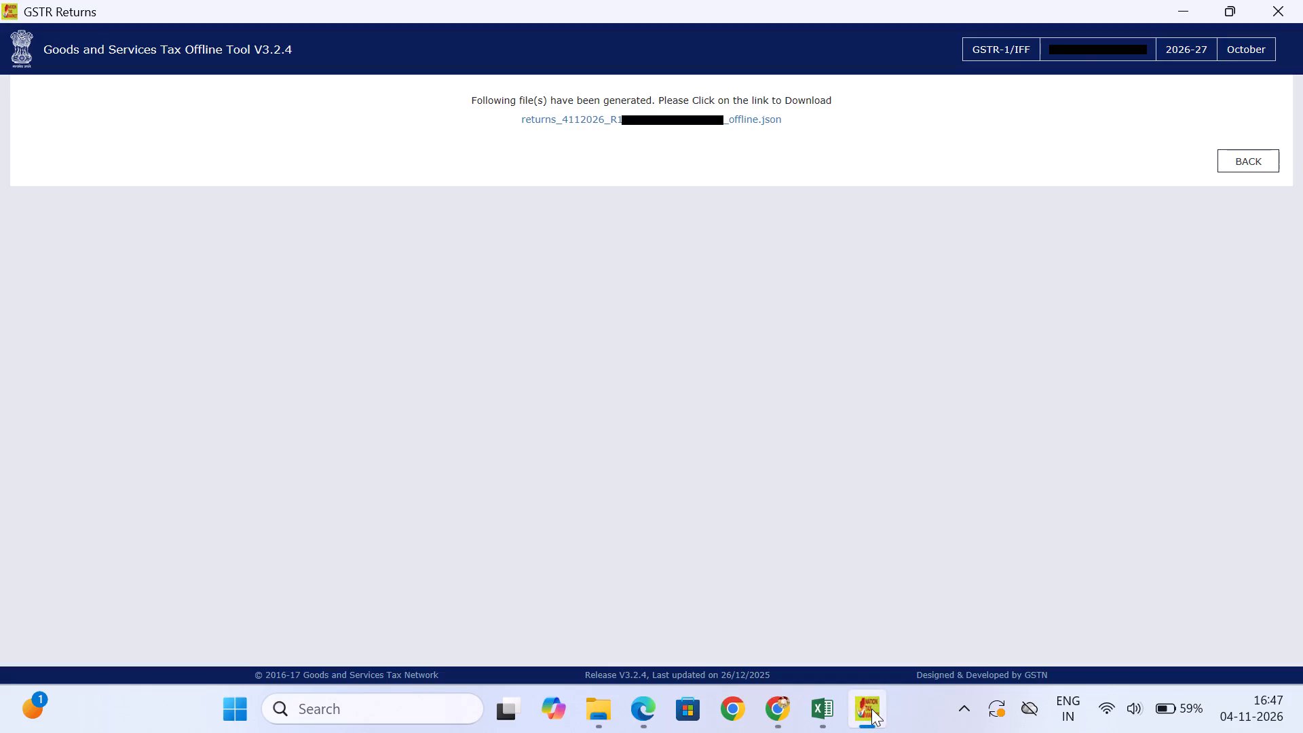
{"action": "left_click", "coordinate": [1187, 20]}
{"action": "left_click", "coordinate": [359, 275]}
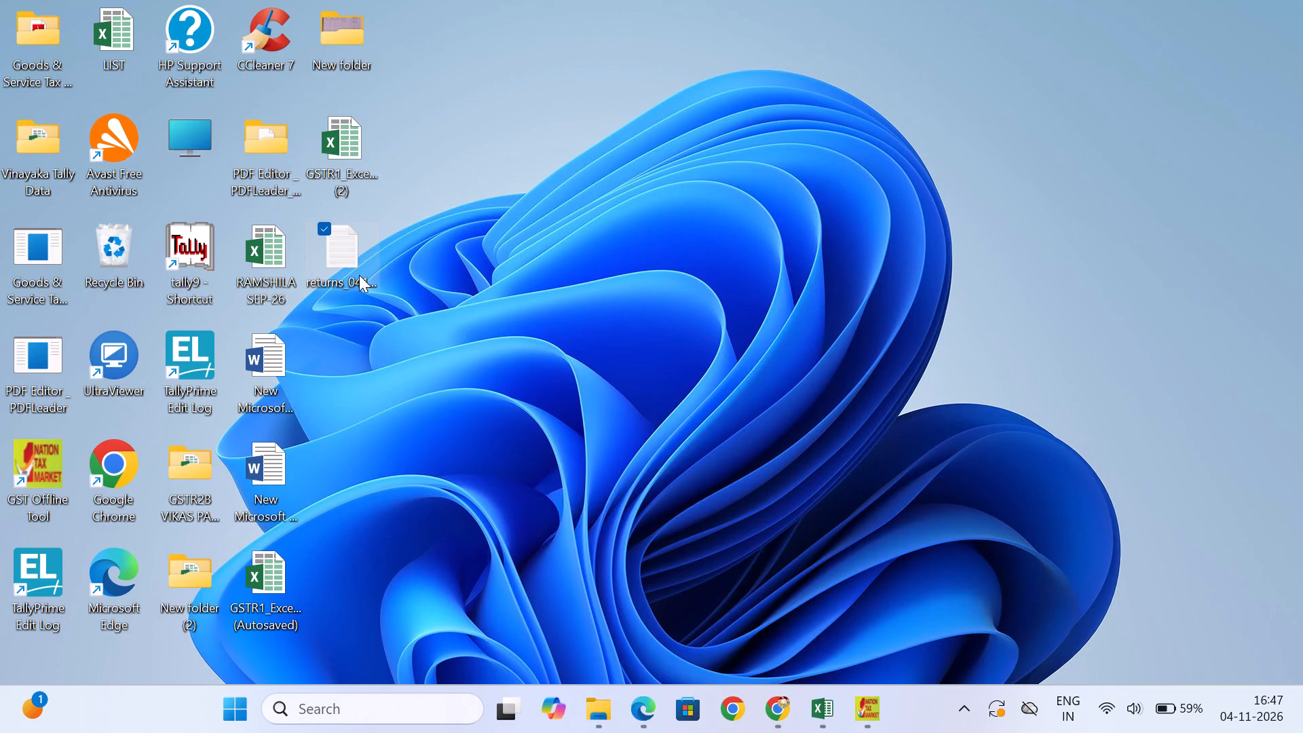
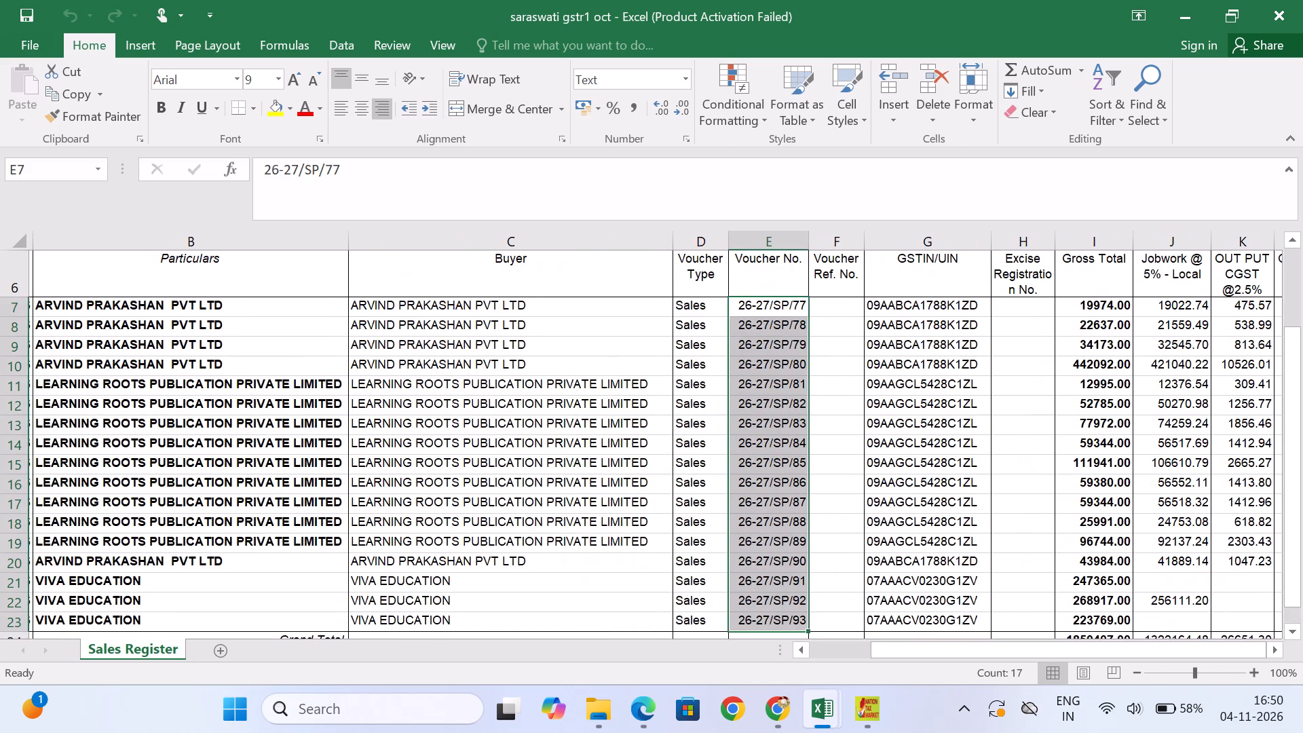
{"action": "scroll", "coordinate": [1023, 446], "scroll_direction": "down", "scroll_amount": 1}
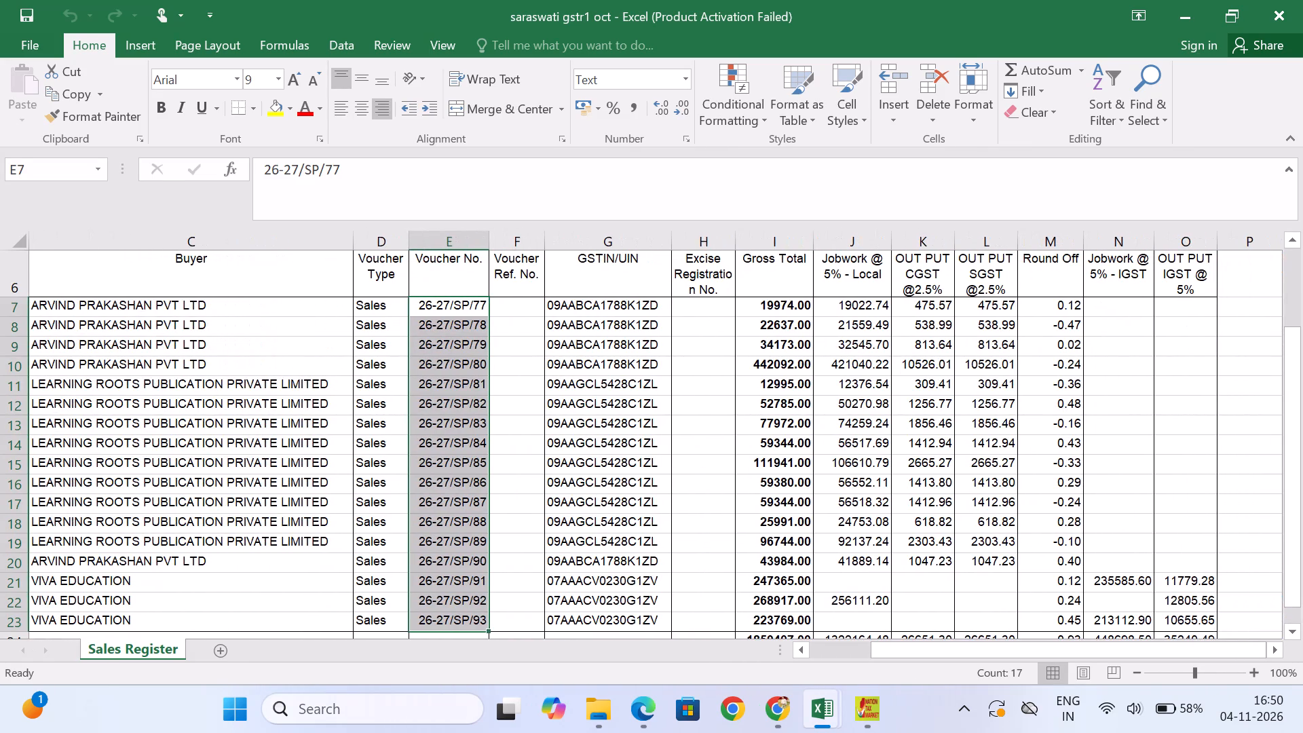
Review the October sales register's voucher rows, gross totals, taxable values, CGST, SGST and IGST columns down to the grand total row.
{"action": "scroll", "coordinate": [1023, 446], "scroll_direction": "down", "scroll_amount": 2}
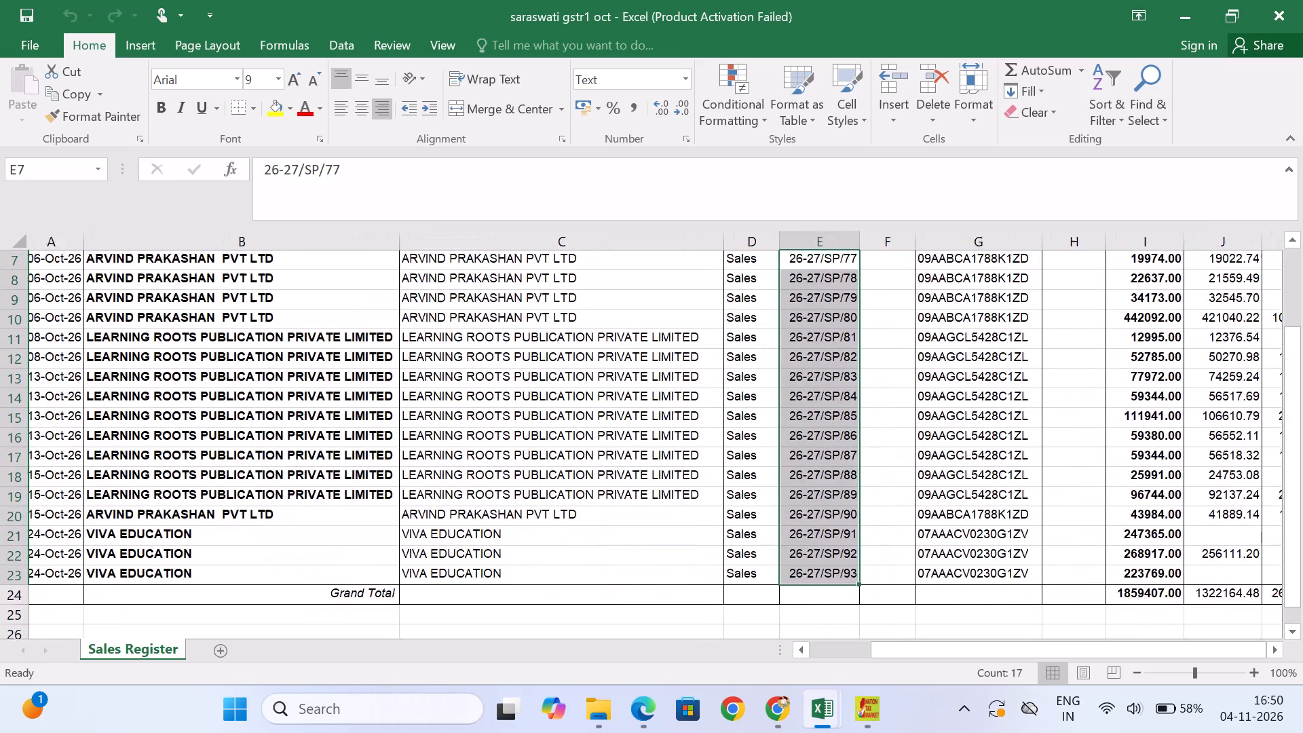
{"action": "scroll", "coordinate": [1023, 446], "scroll_direction": "down", "scroll_amount": 1}
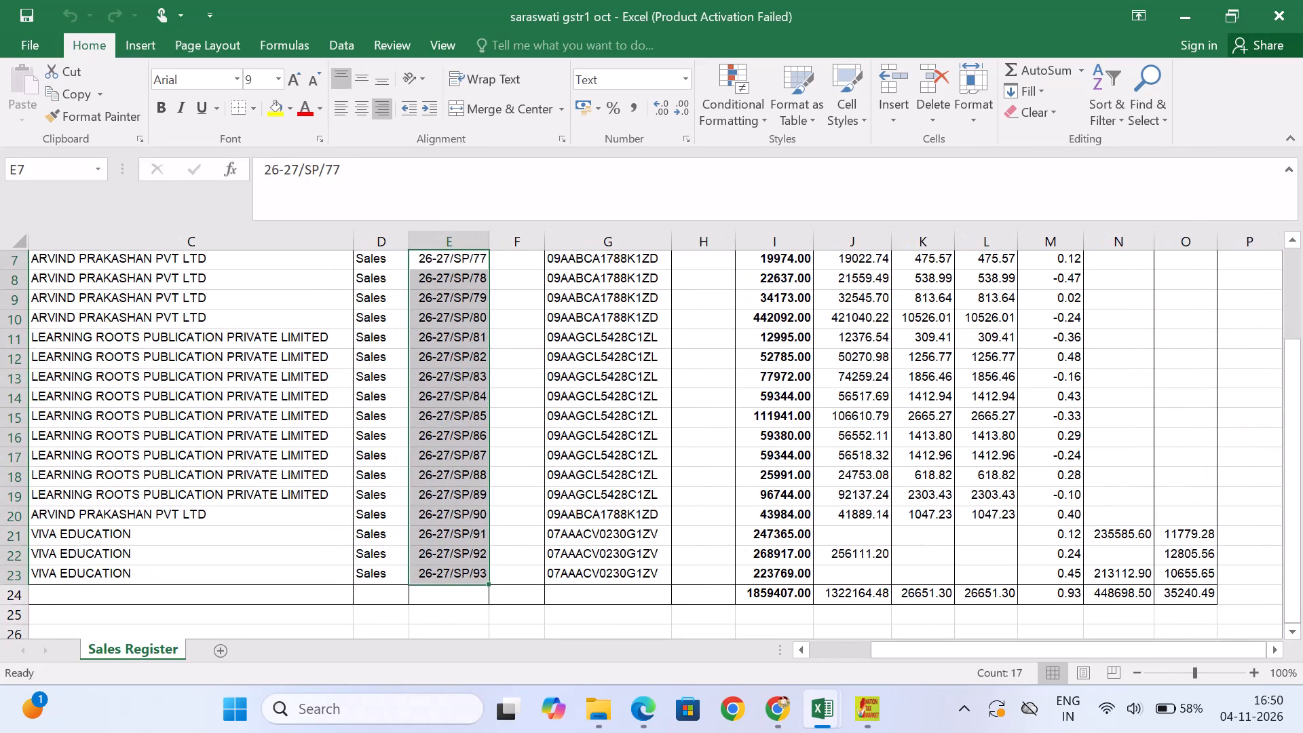
{"action": "scroll", "coordinate": [1023, 446], "scroll_direction": "up", "scroll_amount": 2}
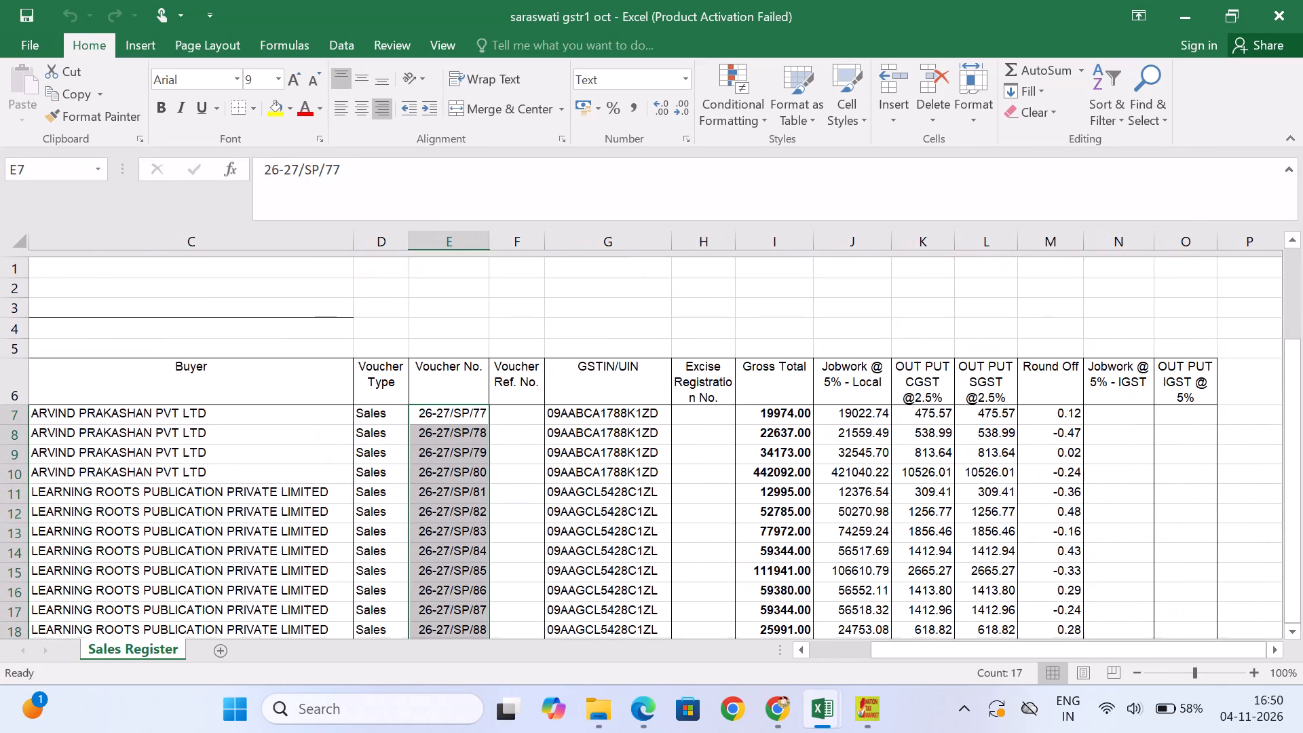
{"action": "scroll", "coordinate": [554, 407], "scroll_direction": "right", "scroll_amount": 4}
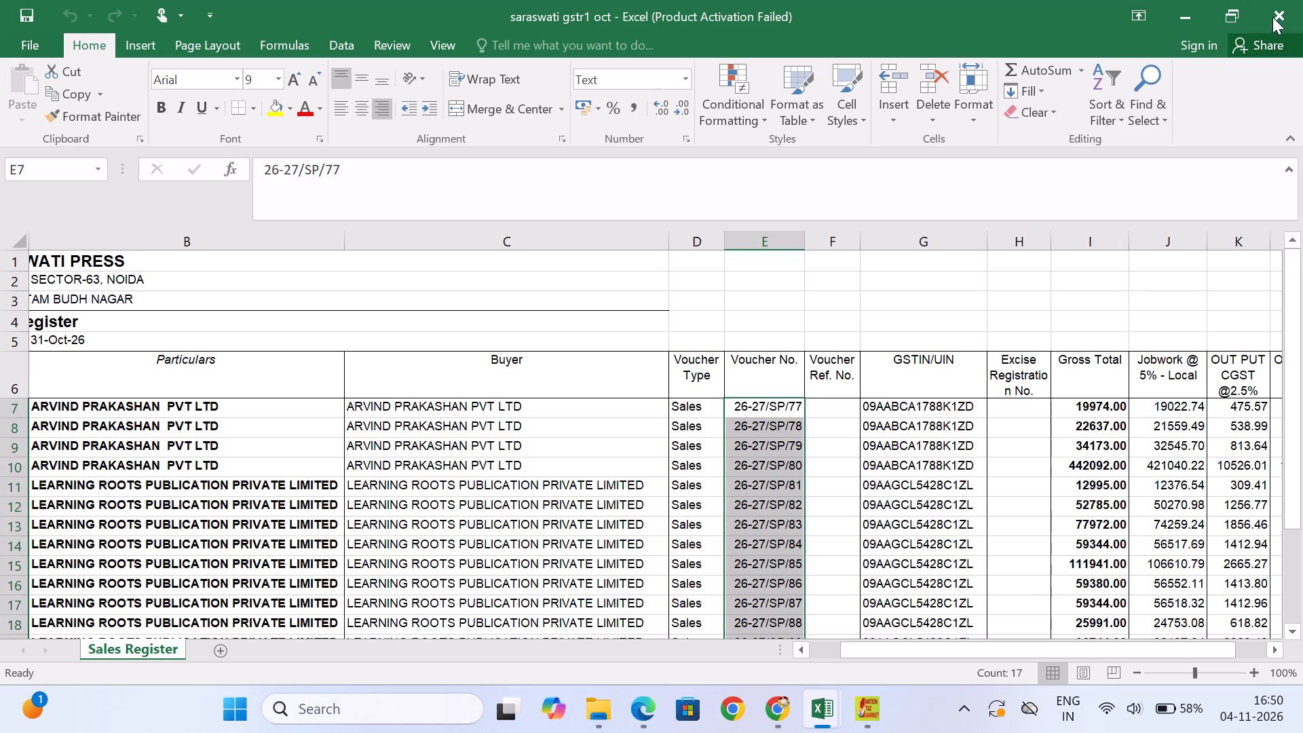
{"action": "scroll", "coordinate": [763, 483], "scroll_direction": "left", "scroll_amount": 6}
{"action": "scroll", "coordinate": [763, 483], "scroll_direction": "down", "scroll_amount": 1}
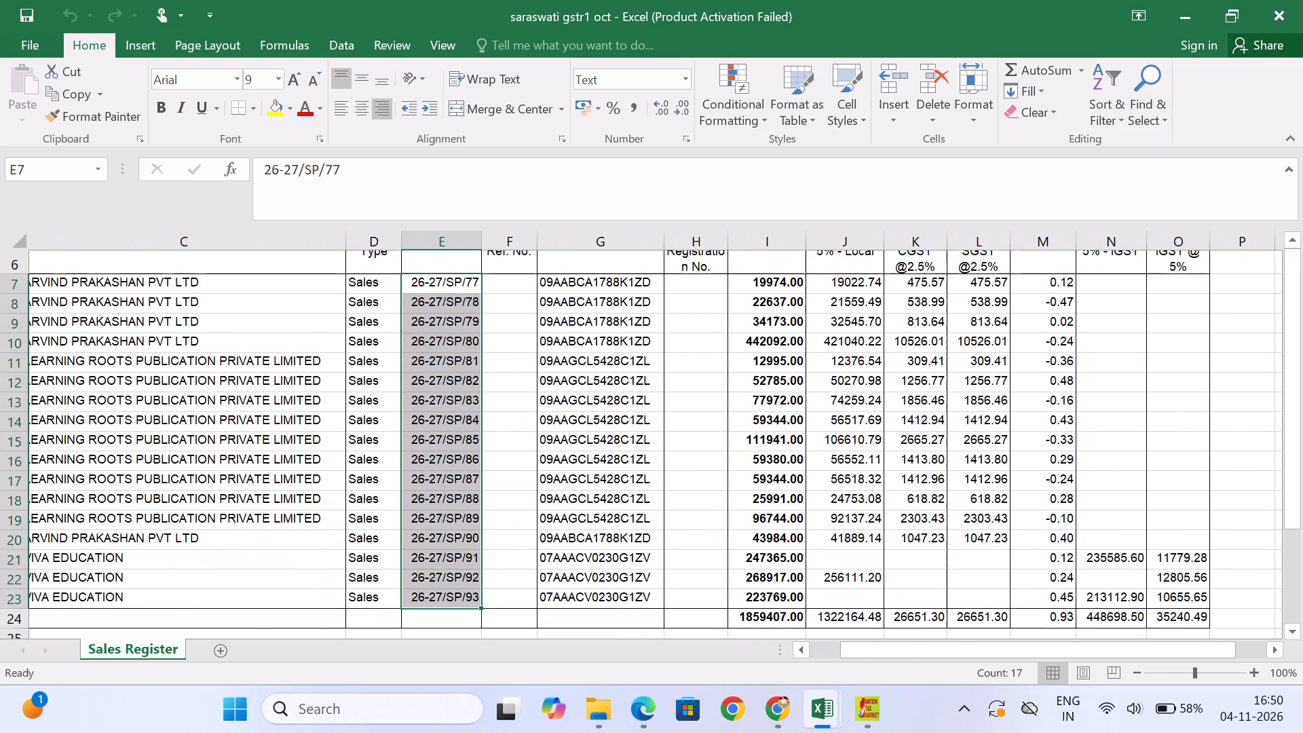
{"action": "scroll", "coordinate": [763, 483], "scroll_direction": "down", "scroll_amount": 1}
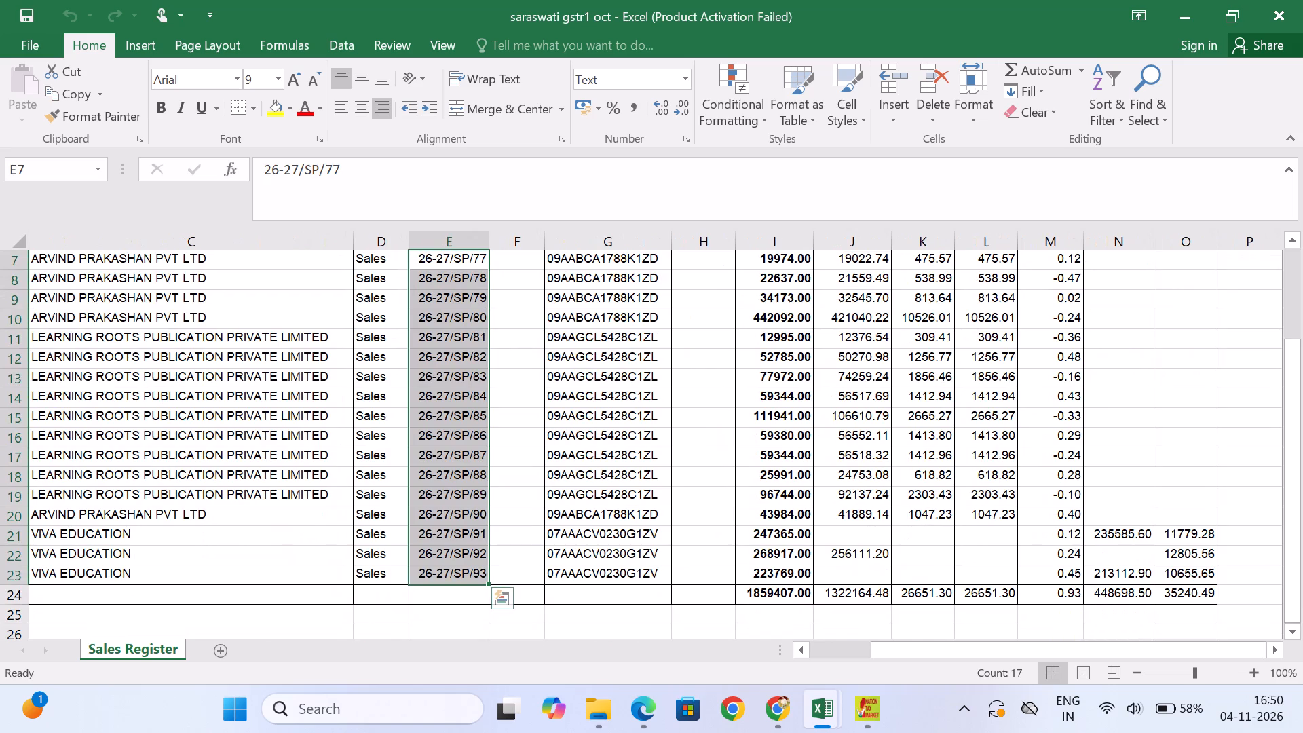
{"action": "scroll", "coordinate": [643, 474], "scroll_direction": "up", "scroll_amount": 2}
{"action": "scroll", "coordinate": [643, 474], "scroll_direction": "down", "scroll_amount": 1}
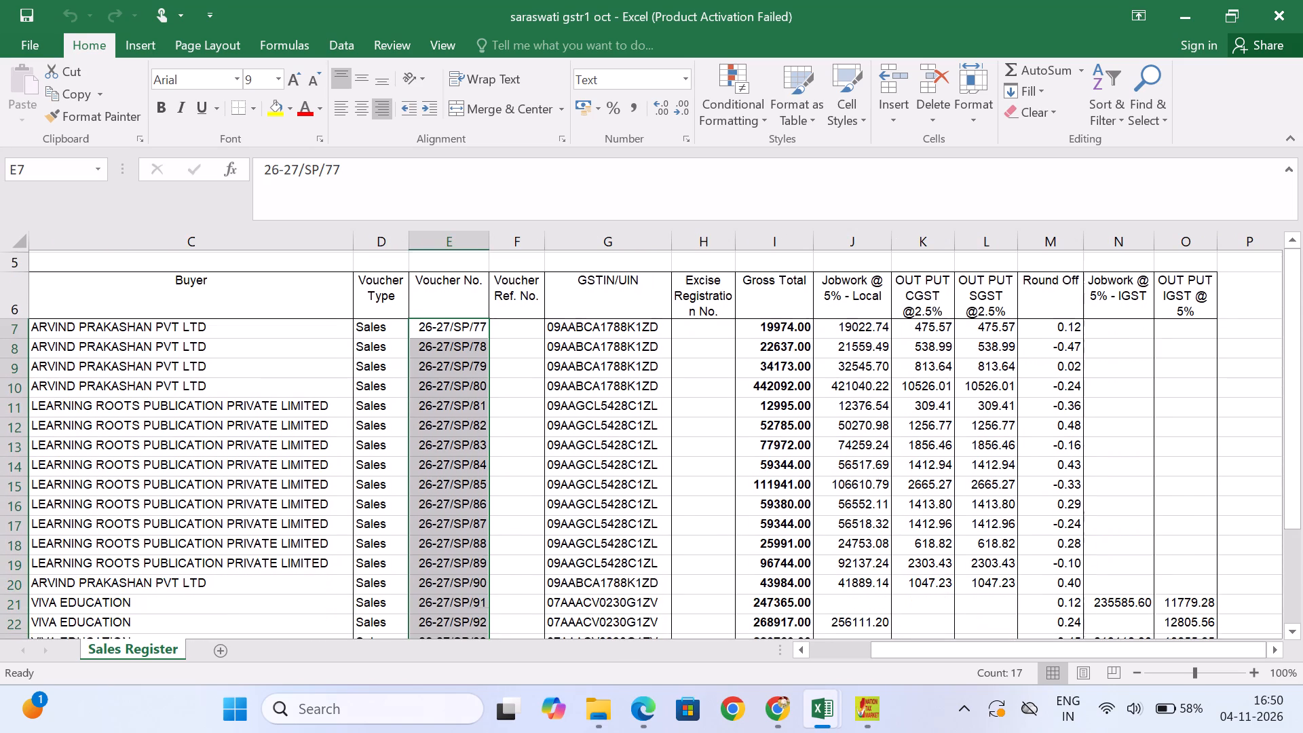
{"action": "scroll", "coordinate": [643, 474], "scroll_direction": "down", "scroll_amount": 1}
{"action": "scroll", "coordinate": [928, 407], "scroll_direction": "down", "scroll_amount": 1}
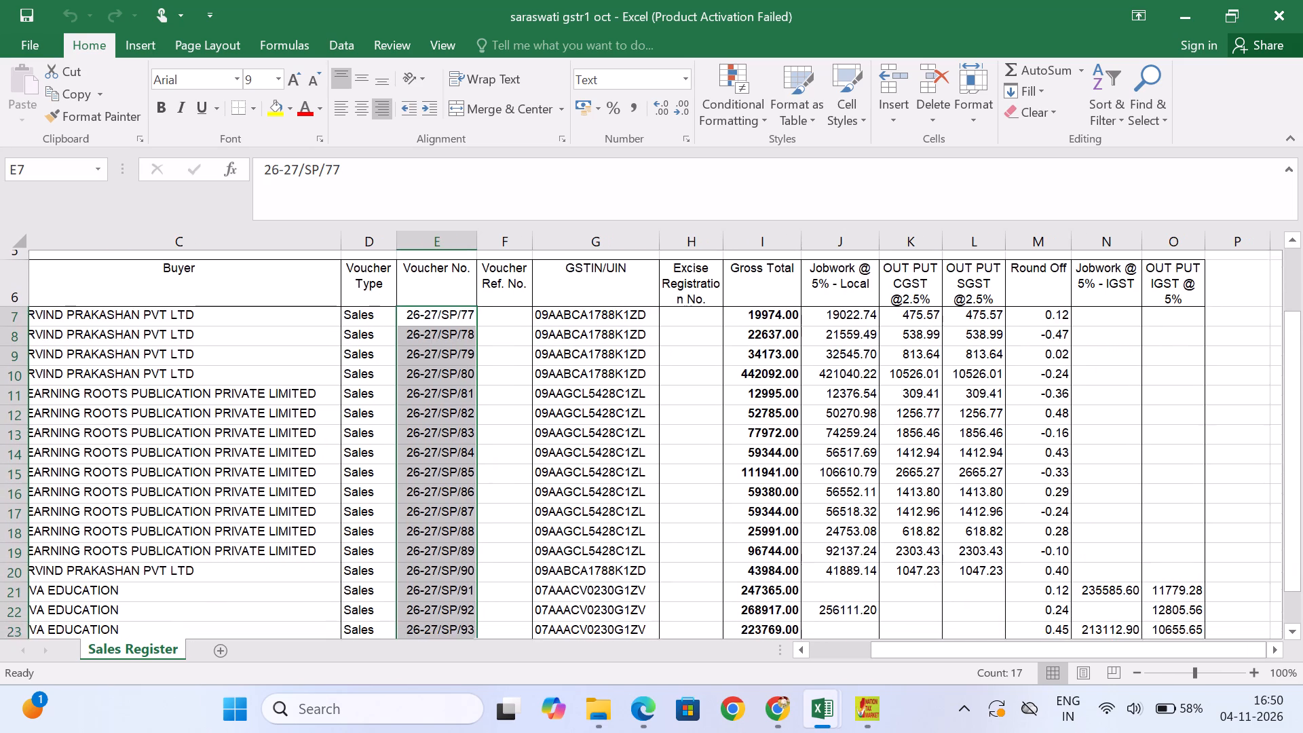
{"action": "scroll", "coordinate": [928, 407], "scroll_direction": "down", "scroll_amount": 1}
{"action": "scroll", "coordinate": [916, 322], "scroll_direction": "down", "scroll_amount": 1}
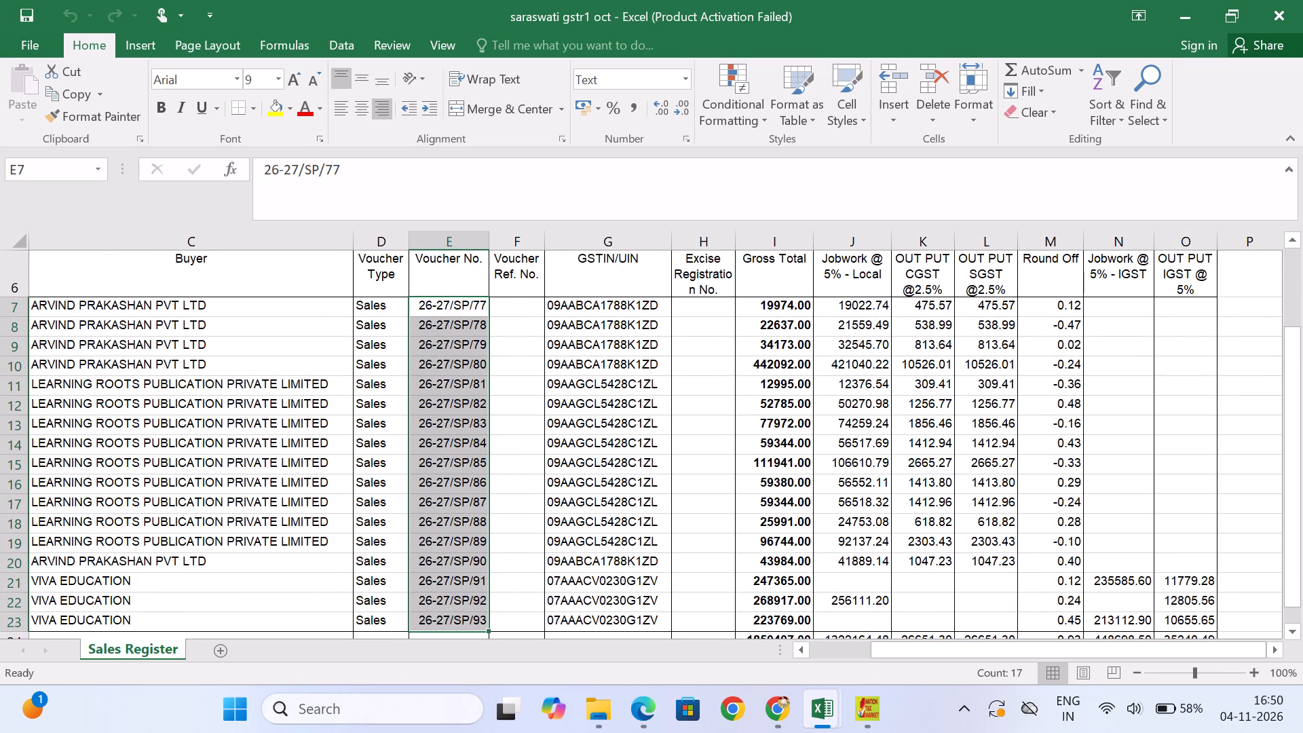
{"action": "scroll", "coordinate": [916, 322], "scroll_direction": "down", "scroll_amount": 1}
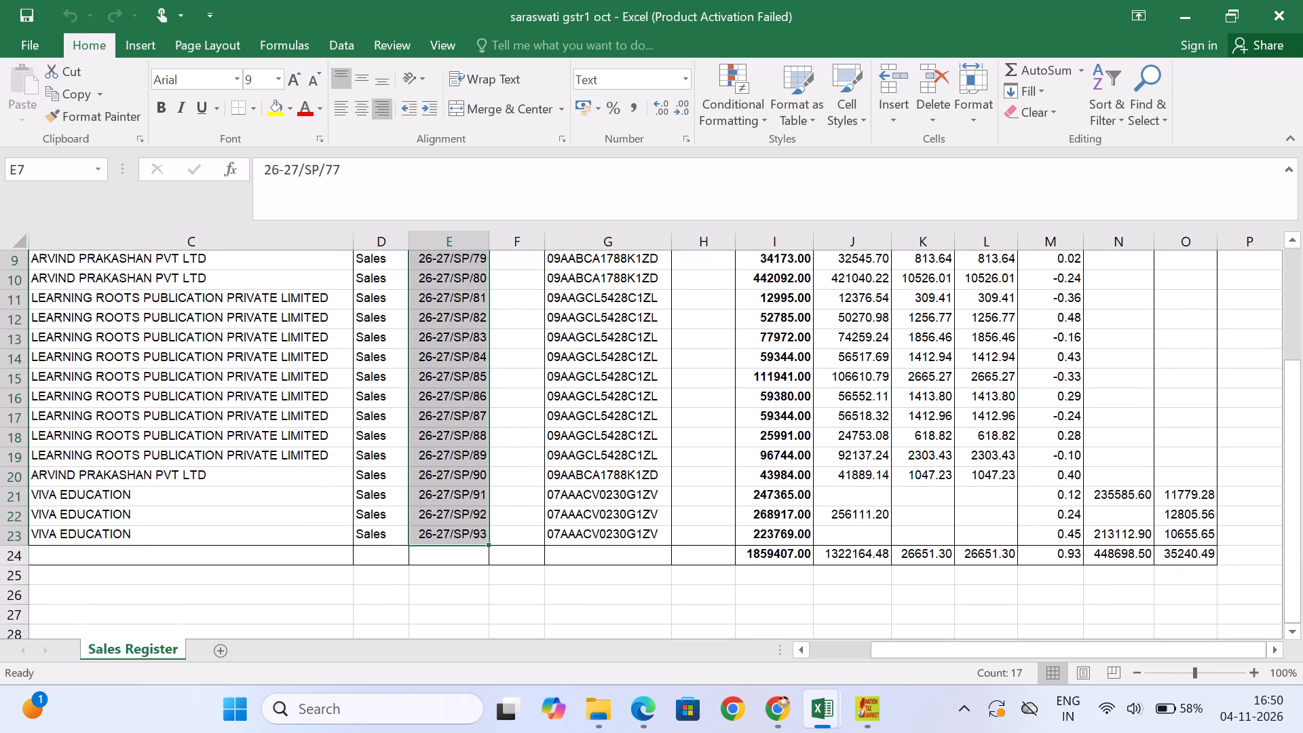
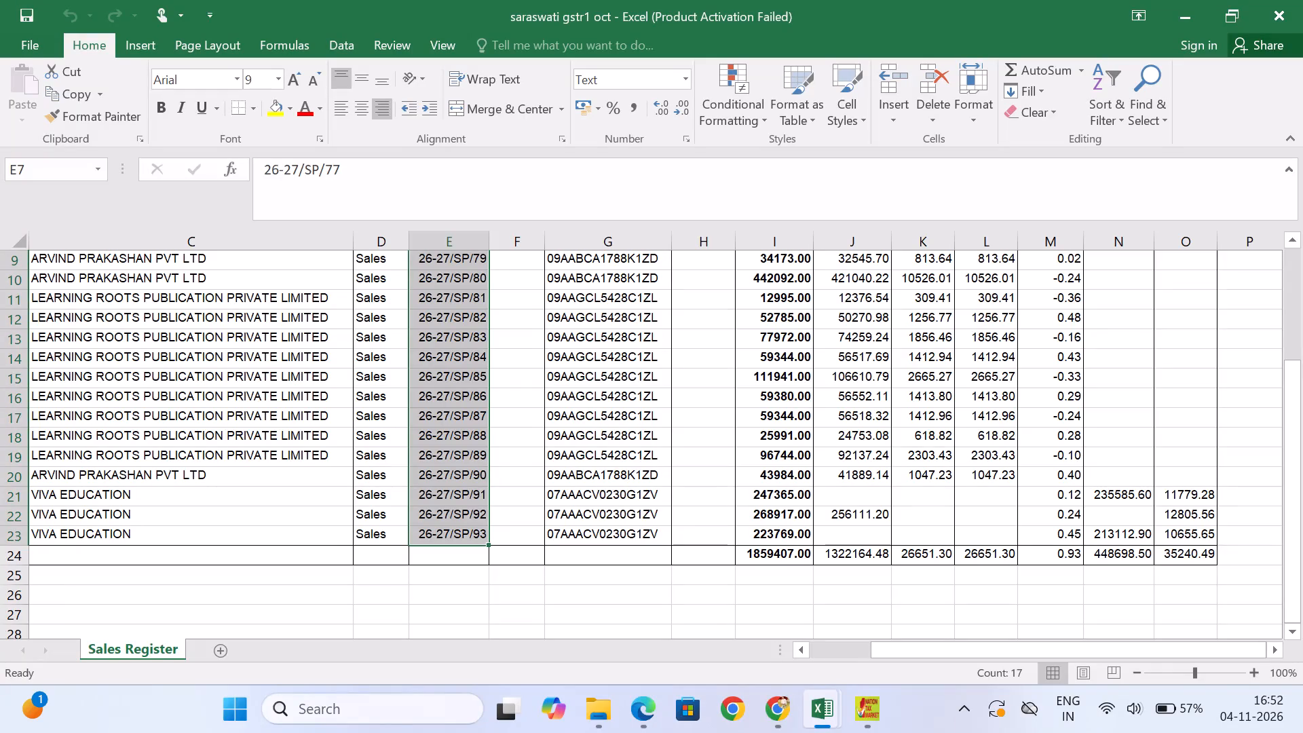
Check the combined sum of the two taxable-value totals, columns J and N, in the sales register's grand total row.
{"action": "left_click", "coordinate": [867, 552]}
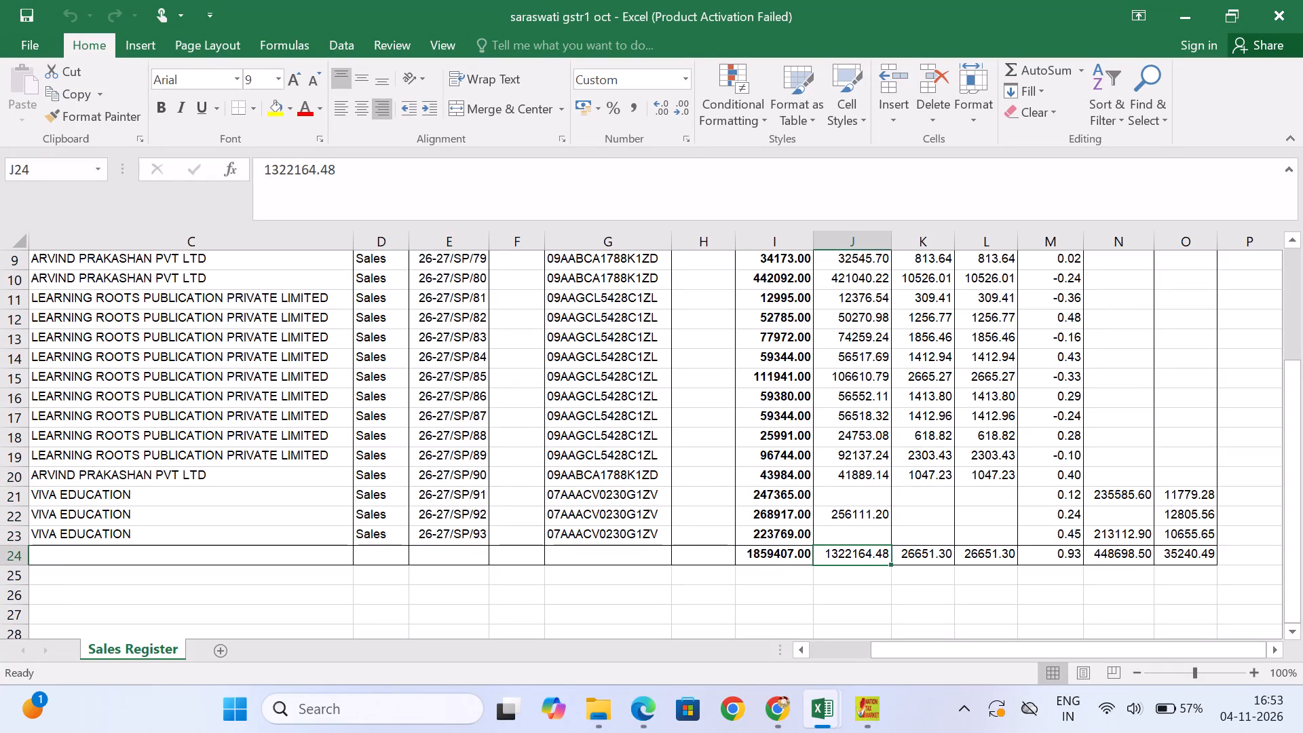
{"action": "left_click", "coordinate": [1108, 557], "text": "ctrl"}
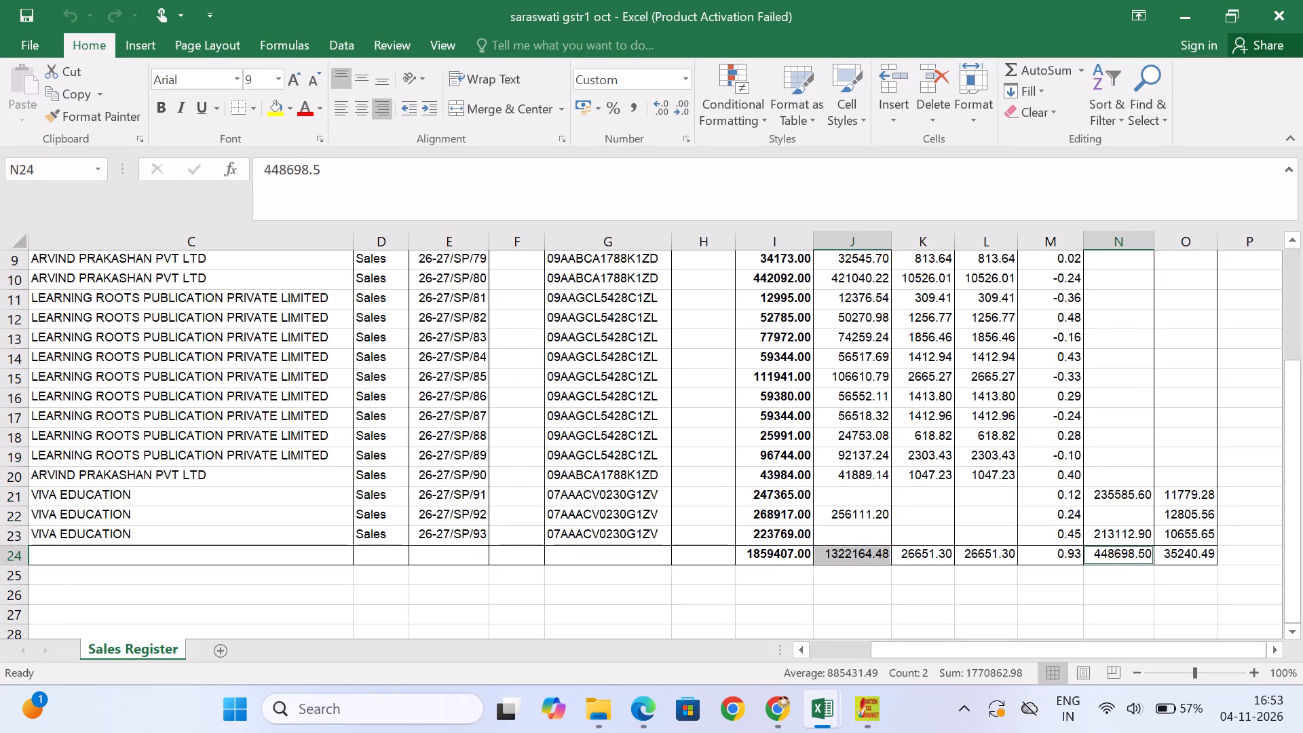
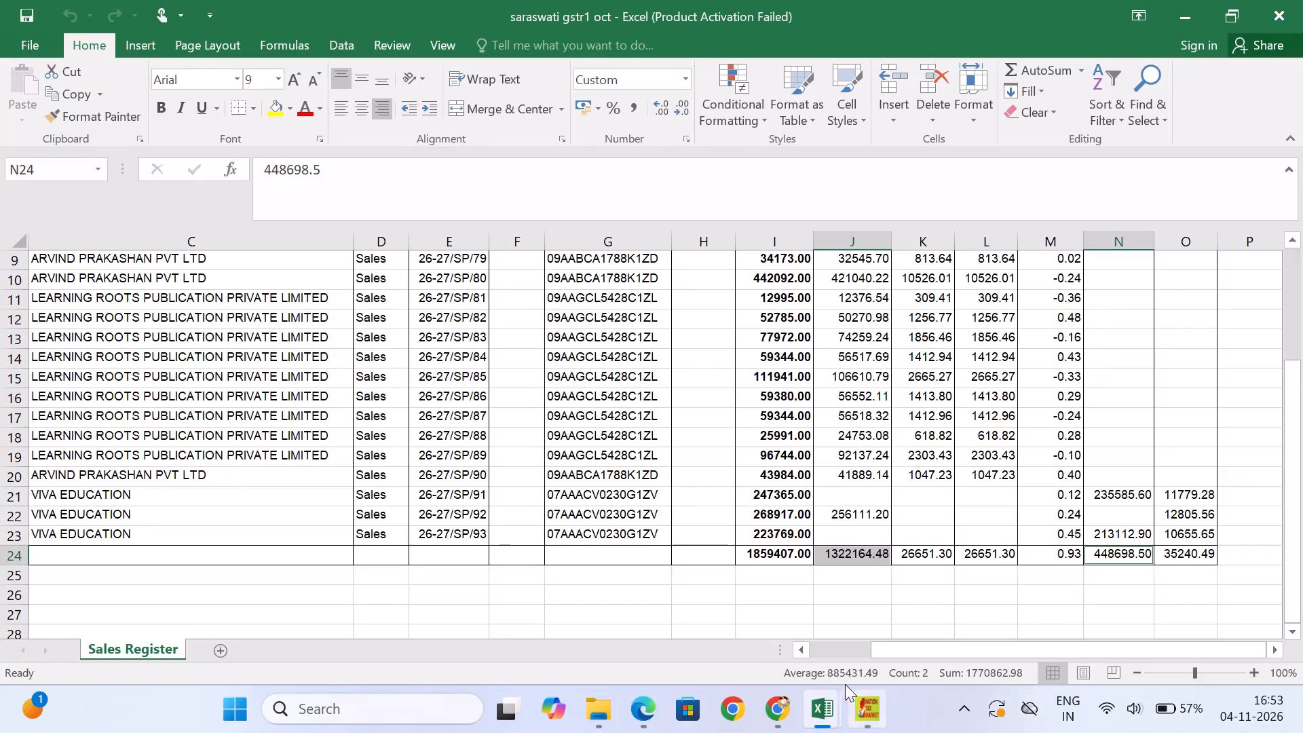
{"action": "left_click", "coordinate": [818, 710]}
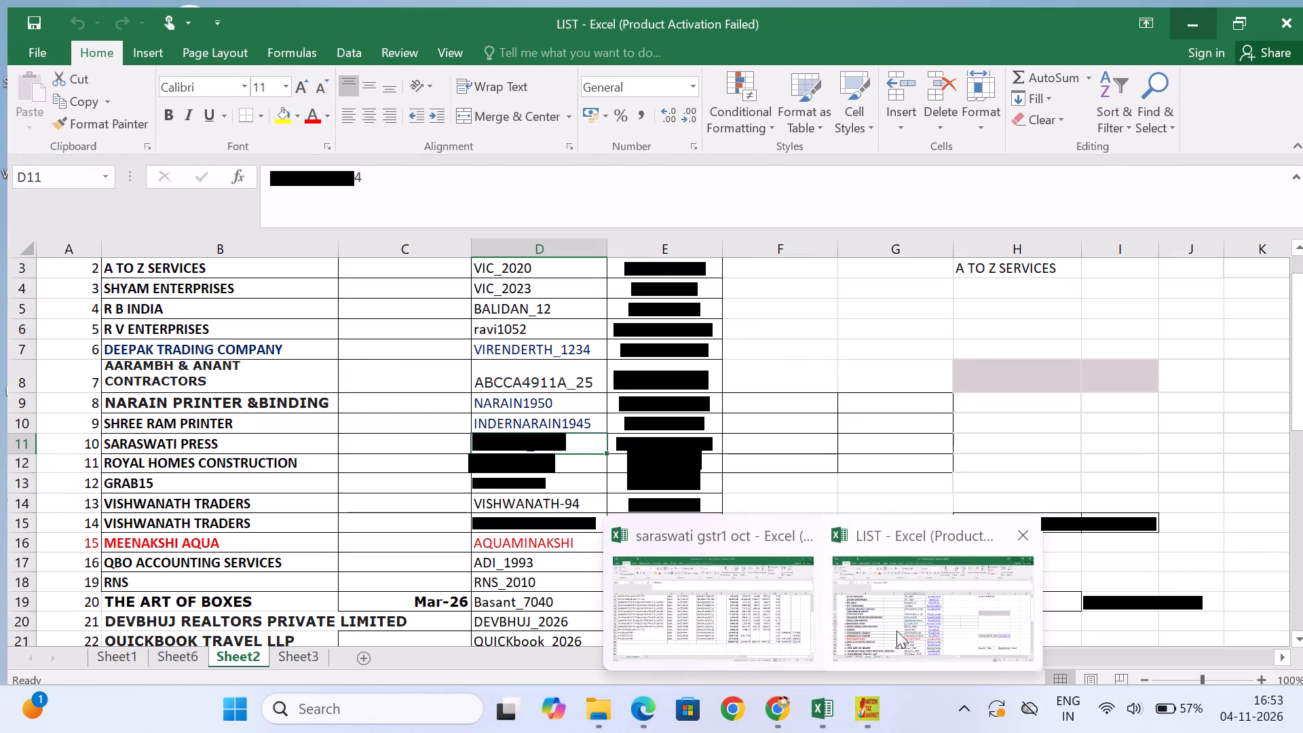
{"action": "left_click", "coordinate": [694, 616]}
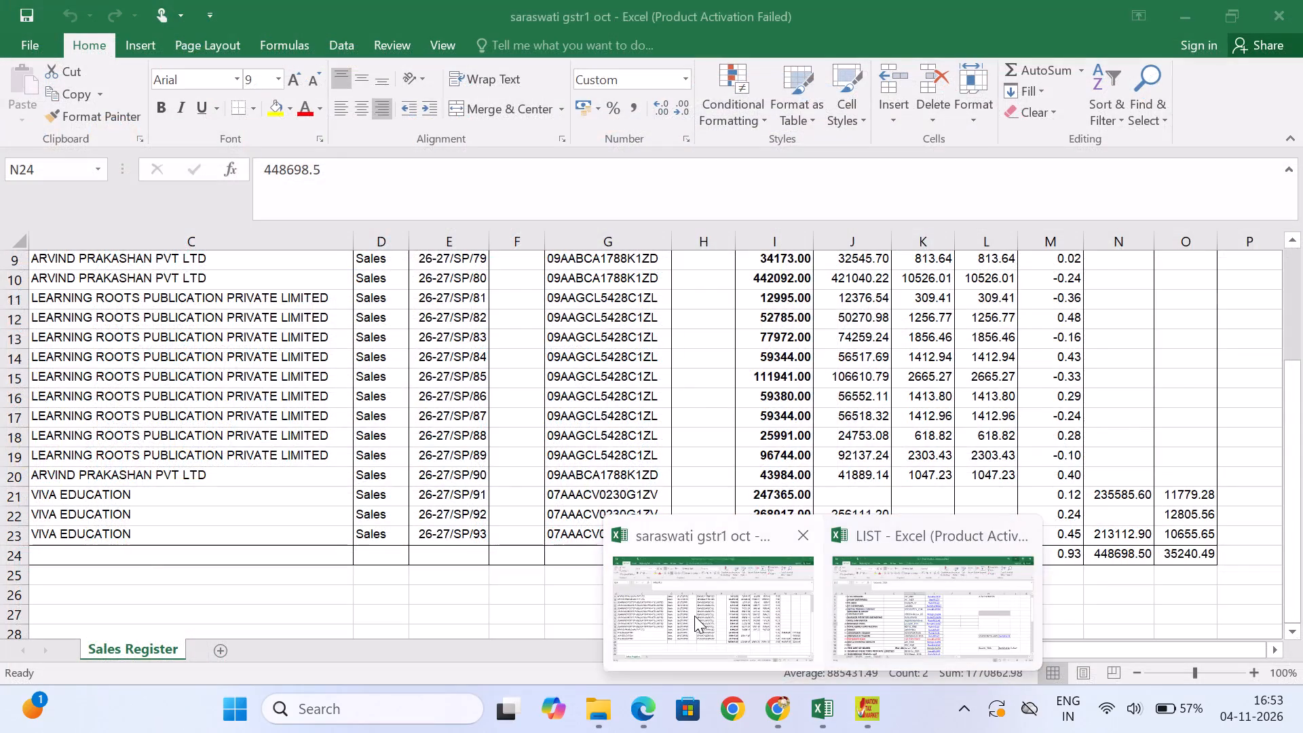